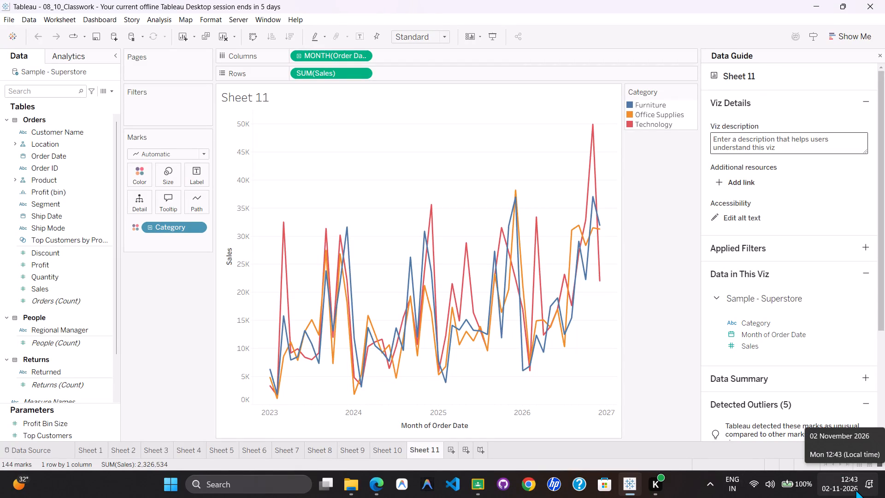
Switch to the Microsoft Edge window with the BDA - Deadlines Google document.
{"action": "left_click", "coordinate": [373, 491]}
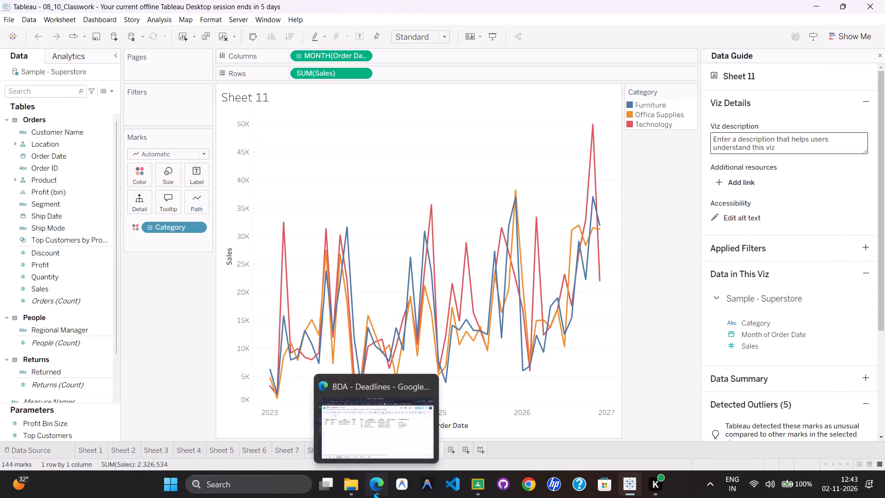
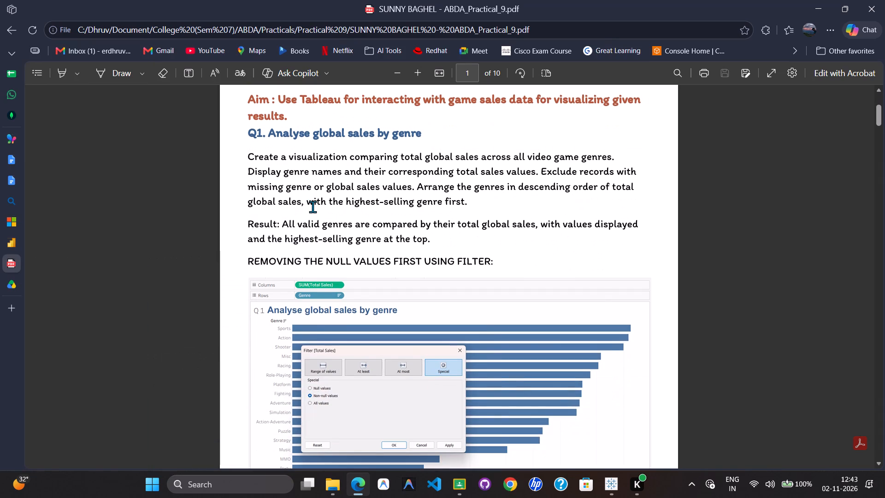
Review the ABDA_Practical_9 PDF on game sales in Tableau, from the Q1 genre analysis through the remaining questions to the last page's dashboard.
{"action": "scroll", "coordinate": [313, 207], "scroll_direction": "down", "scroll_amount": 3}
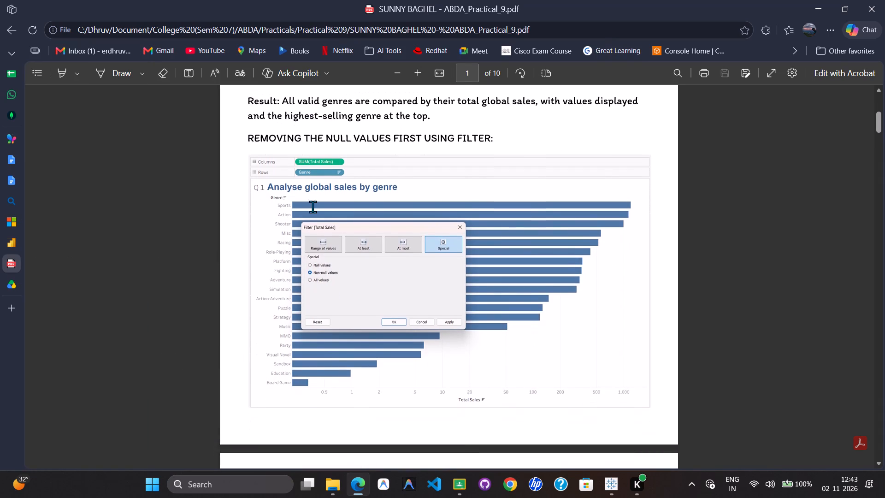
{"action": "scroll", "coordinate": [313, 207], "scroll_direction": "down", "scroll_amount": 4}
{"action": "scroll", "coordinate": [313, 207], "scroll_direction": "up", "scroll_amount": 2}
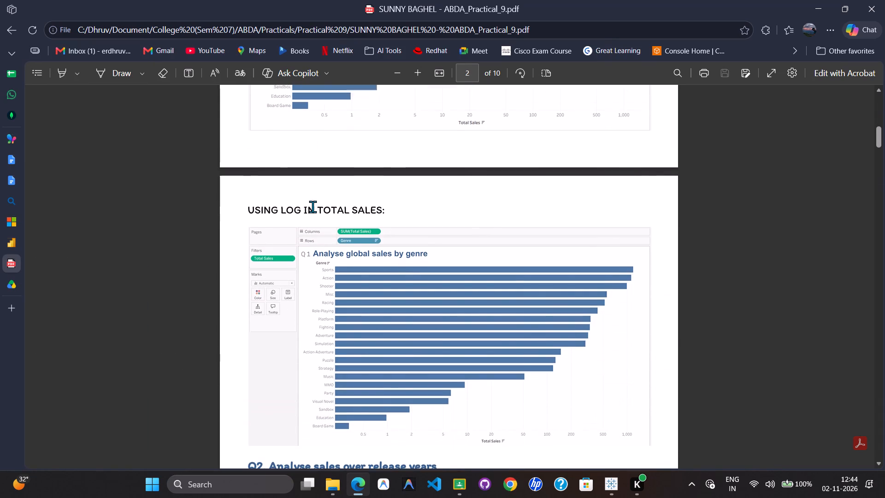
{"action": "scroll", "coordinate": [313, 207], "scroll_direction": "up", "scroll_amount": 2}
{"action": "scroll", "coordinate": [313, 207], "scroll_direction": "down", "scroll_amount": 3}
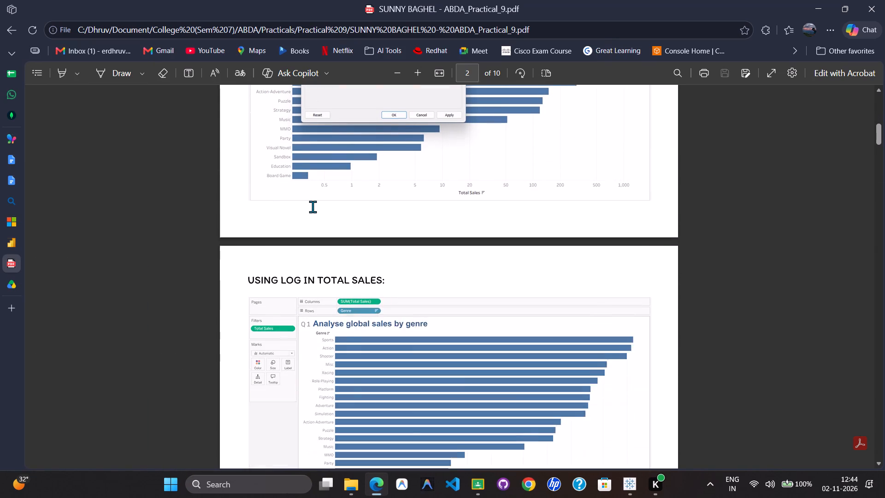
{"action": "scroll", "coordinate": [313, 207], "scroll_direction": "down", "scroll_amount": 1}
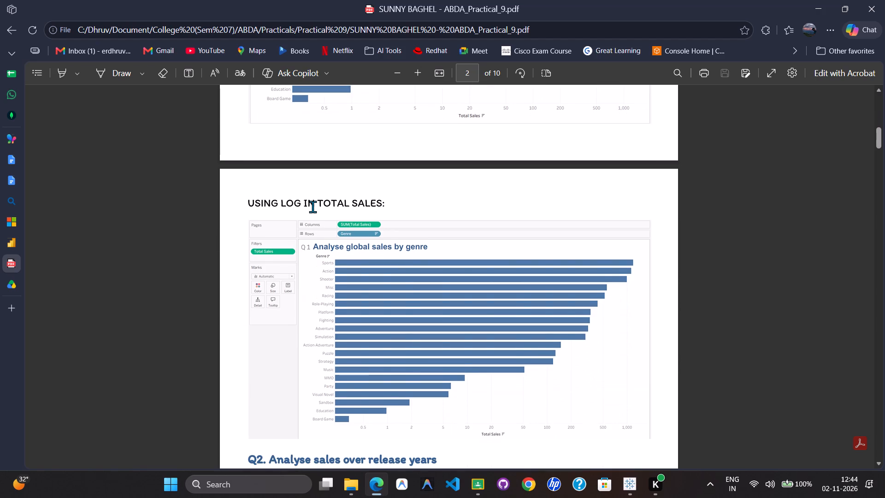
{"action": "scroll", "coordinate": [313, 207], "scroll_direction": "down", "scroll_amount": 15}
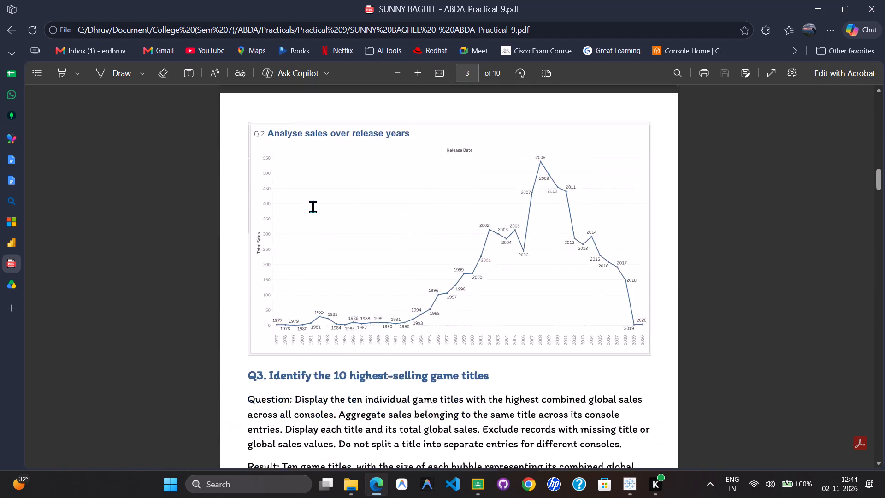
{"action": "scroll", "coordinate": [313, 207], "scroll_direction": "down", "scroll_amount": 15}
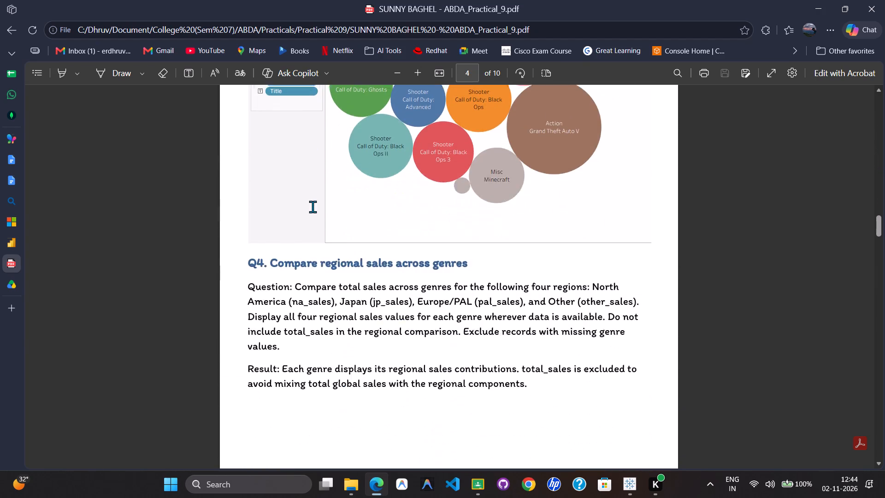
{"action": "scroll", "coordinate": [313, 207], "scroll_direction": "down", "scroll_amount": 20}
{"action": "scroll", "coordinate": [313, 207], "scroll_direction": "down", "scroll_amount": 3}
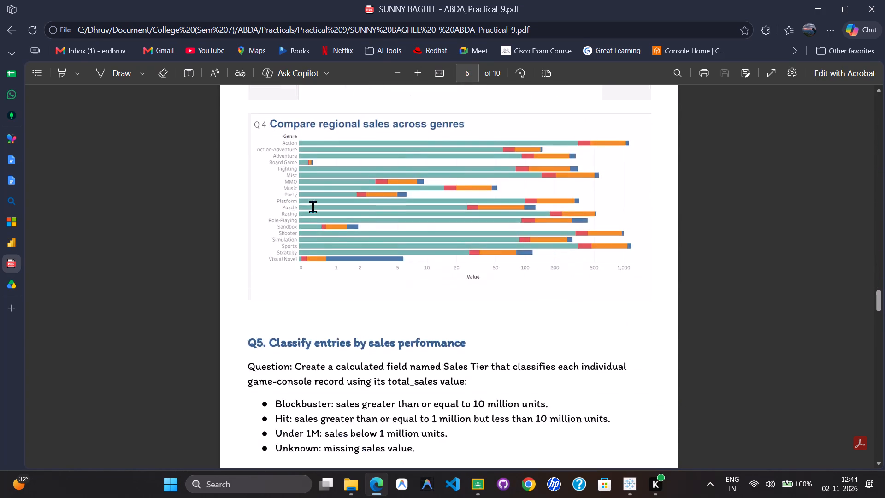
{"action": "scroll", "coordinate": [313, 207], "scroll_direction": "down", "scroll_amount": 20}
{"action": "scroll", "coordinate": [313, 207], "scroll_direction": "down", "scroll_amount": 3}
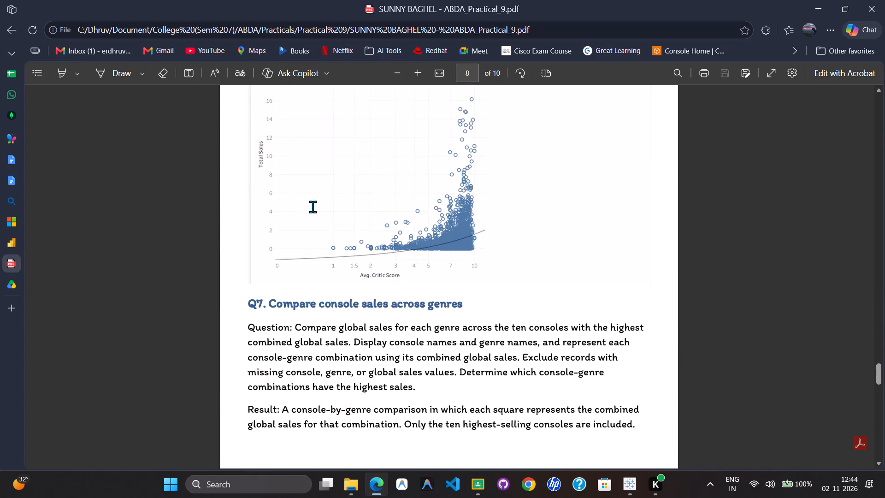
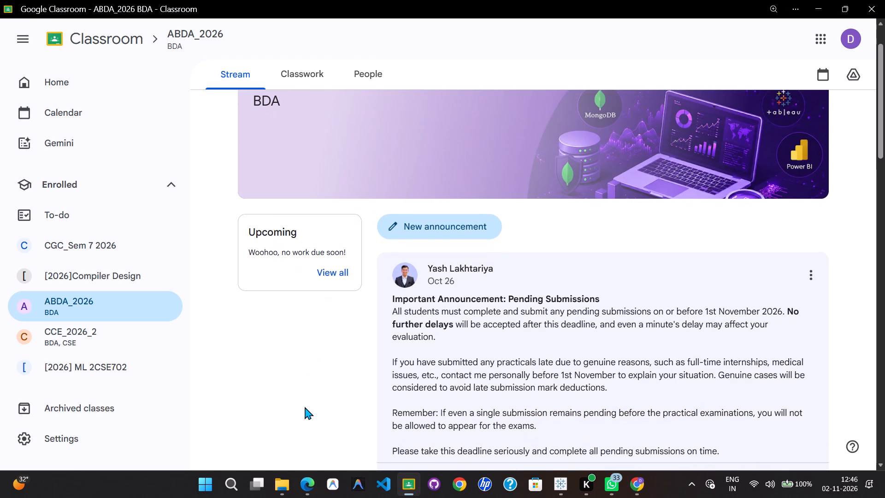
Look through the ABDA_2026 class stream, from the pending submissions announcement to the posted practicals and Quiz-3 items.
{"action": "scroll", "coordinate": [305, 407], "scroll_direction": "down", "scroll_amount": 5}
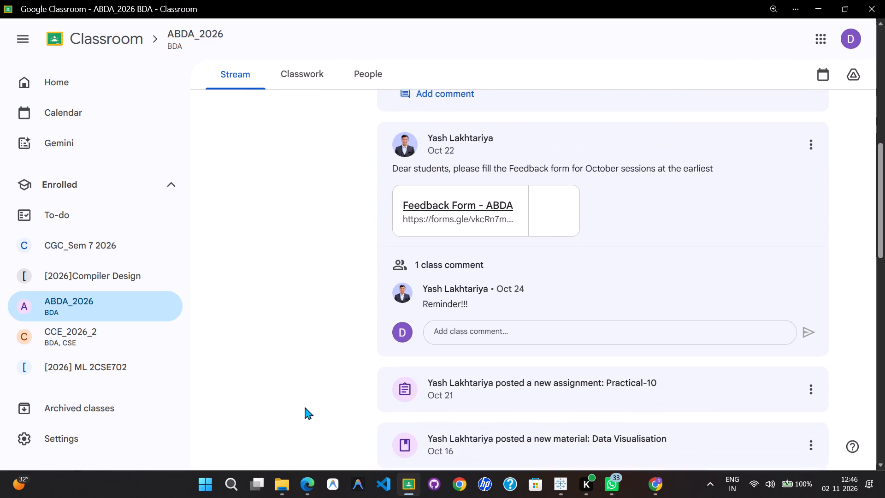
{"action": "scroll", "coordinate": [305, 407], "scroll_direction": "down", "scroll_amount": 2}
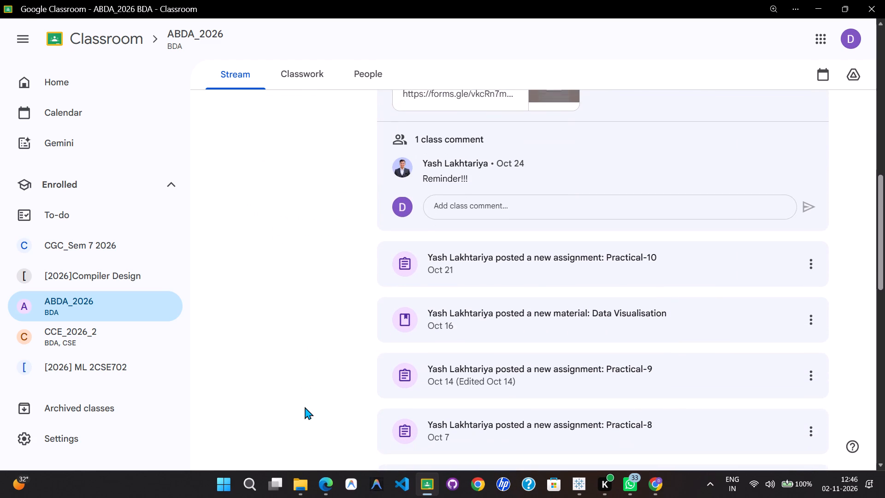
{"action": "scroll", "coordinate": [305, 407], "scroll_direction": "down", "scroll_amount": 2}
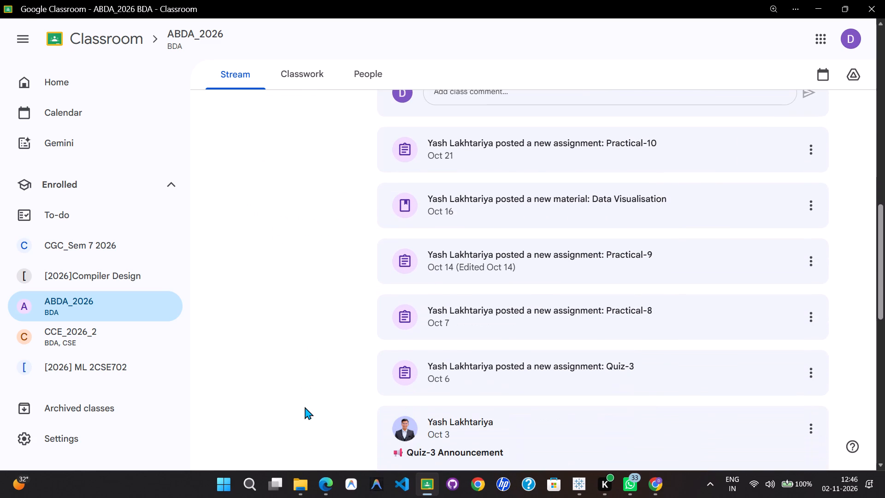
{"action": "scroll", "coordinate": [305, 407], "scroll_direction": "down", "scroll_amount": 1}
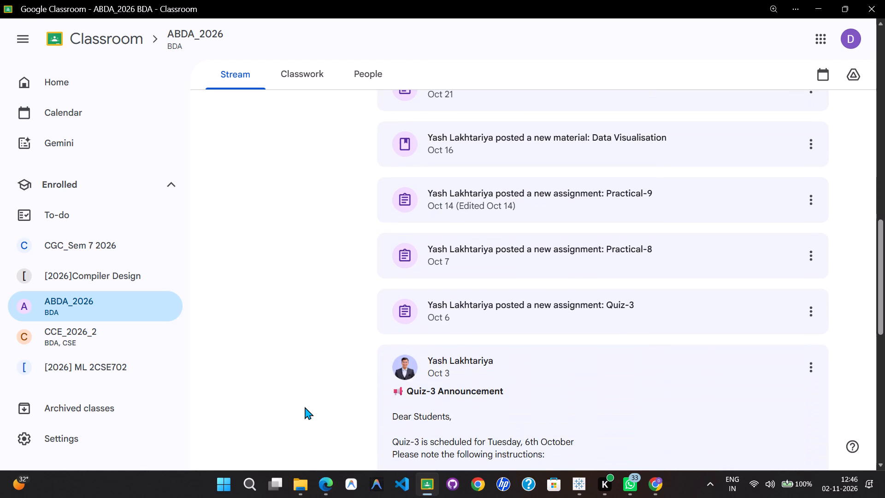
Open the classwork list of the [2026]Compiler Design class.
{"action": "left_click", "coordinate": [108, 281]}
{"action": "left_click", "coordinate": [298, 75]}
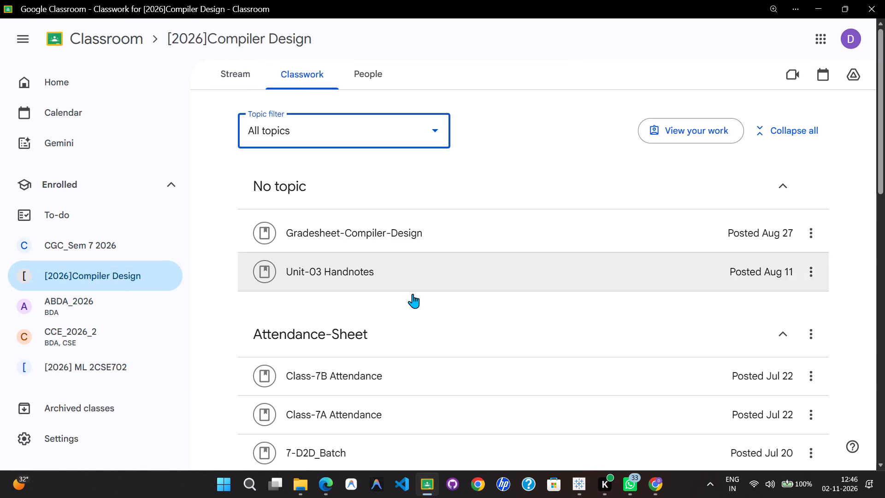
Check the submission status of Practical-01 through Practical-06 by expanding each assignment under the Practical topic.
{"action": "scroll", "coordinate": [393, 351], "scroll_direction": "down", "scroll_amount": 2}
{"action": "scroll", "coordinate": [370, 382], "scroll_direction": "down", "scroll_amount": 9}
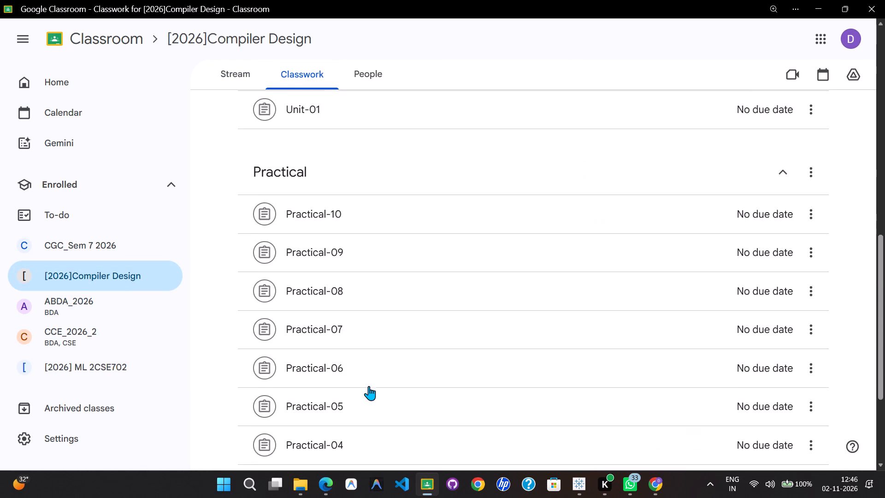
{"action": "scroll", "coordinate": [369, 386], "scroll_direction": "down", "scroll_amount": 3}
{"action": "left_click", "coordinate": [356, 404]}
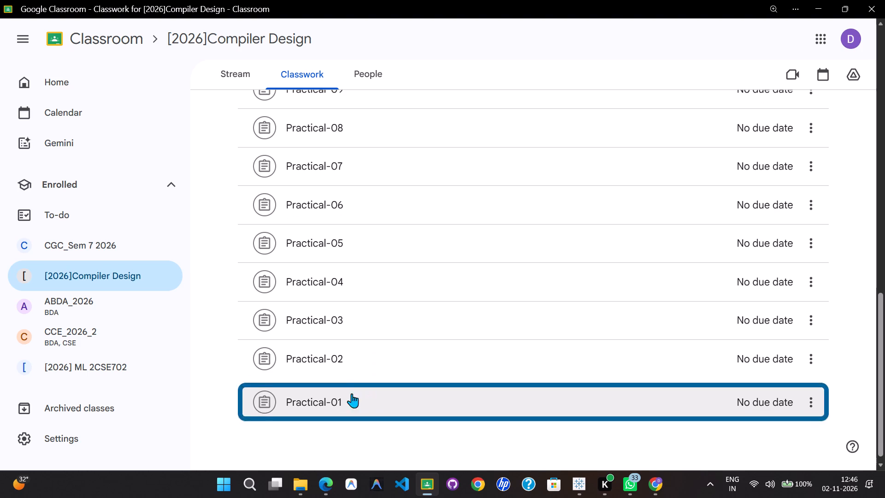
{"action": "scroll", "coordinate": [351, 373], "scroll_direction": "up", "scroll_amount": 2}
{"action": "scroll", "coordinate": [353, 354], "scroll_direction": "down", "scroll_amount": 3}
{"action": "left_click", "coordinate": [354, 308]}
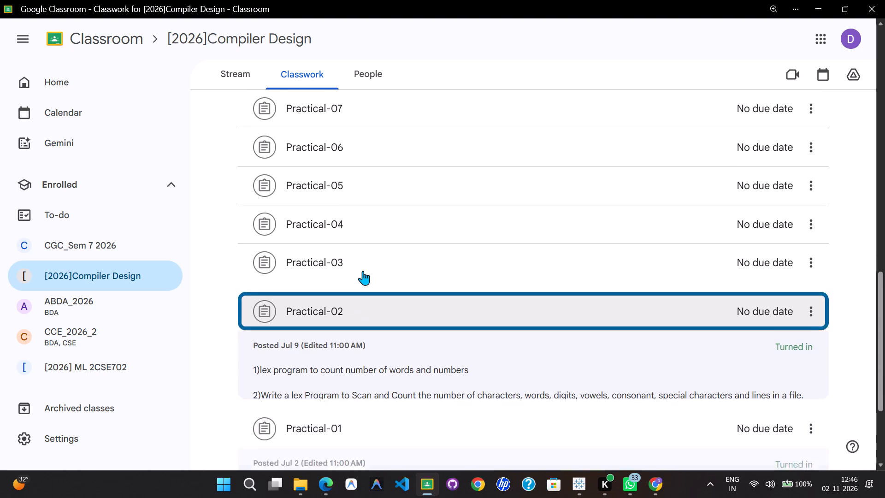
{"action": "left_click", "coordinate": [364, 259]}
{"action": "left_click", "coordinate": [374, 228]}
{"action": "left_click", "coordinate": [368, 184]}
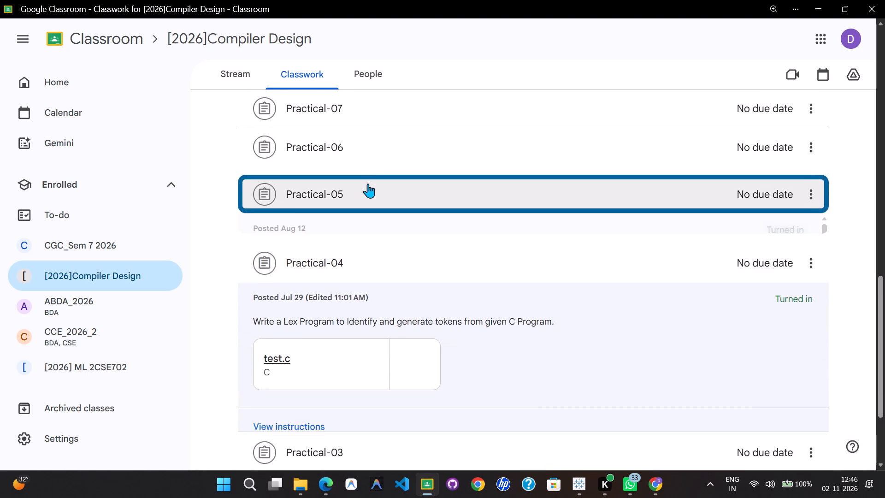
{"action": "left_click", "coordinate": [371, 156]}
Check the submission status of Practical-07 through Practical-10, expanding each assignment in turn and finishing by collapsing Practical-10.
{"action": "scroll", "coordinate": [371, 131], "scroll_direction": "up", "scroll_amount": 1}
{"action": "left_click", "coordinate": [363, 166]}
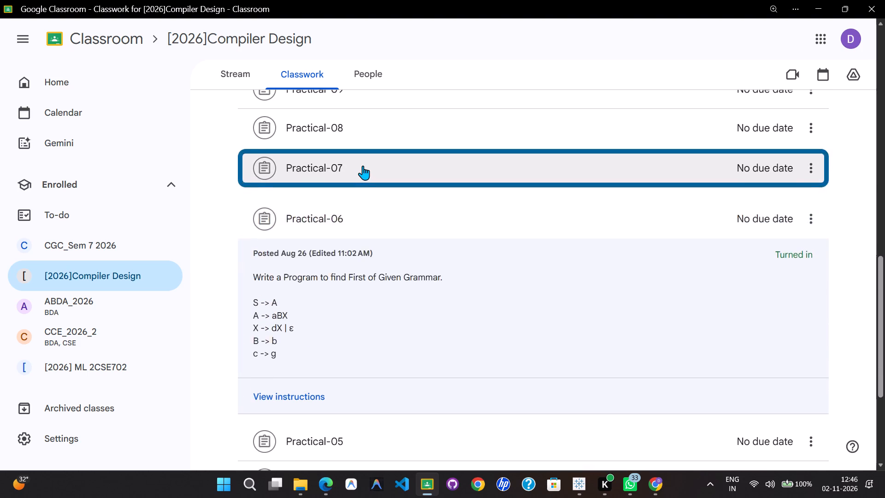
{"action": "scroll", "coordinate": [363, 166], "scroll_direction": "up", "scroll_amount": 1}
{"action": "left_click", "coordinate": [363, 190]}
{"action": "scroll", "coordinate": [364, 161], "scroll_direction": "up", "scroll_amount": 1}
{"action": "left_click", "coordinate": [365, 192]}
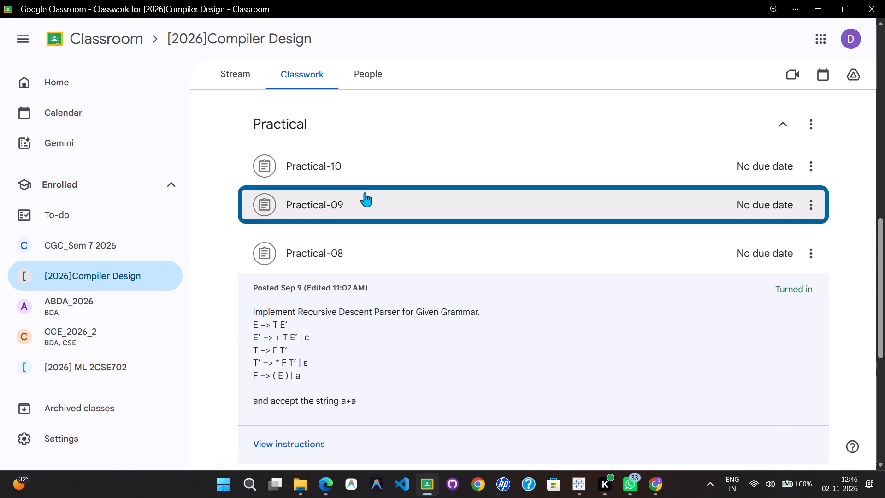
{"action": "left_click", "coordinate": [365, 167]}
{"action": "left_click", "coordinate": [268, 174]}
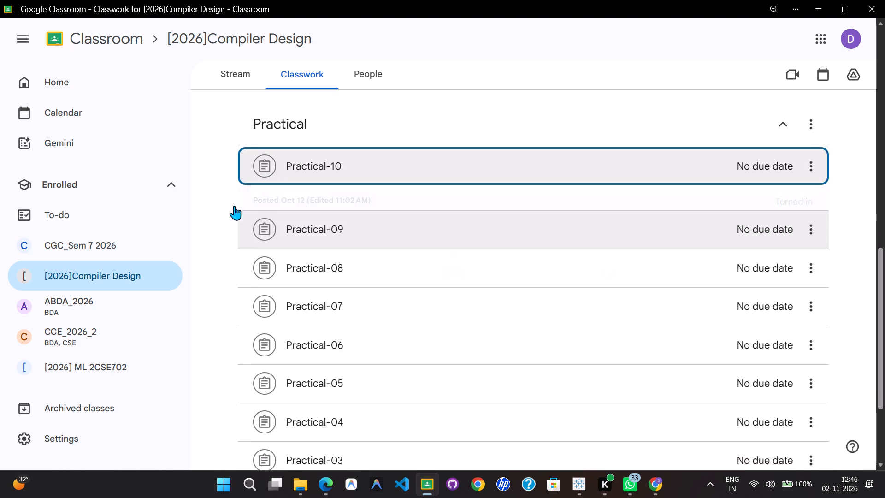
Open the announcement stream of the [2026]Compiler Design class.
{"action": "left_click", "coordinate": [242, 76]}
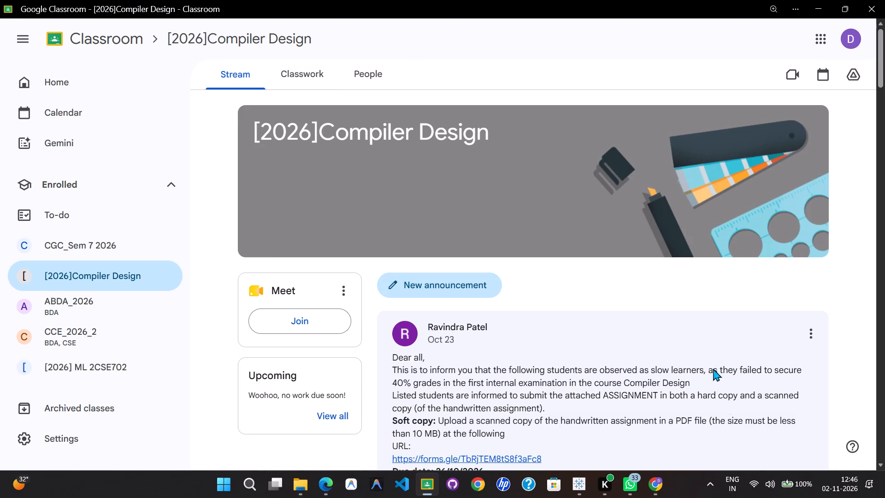
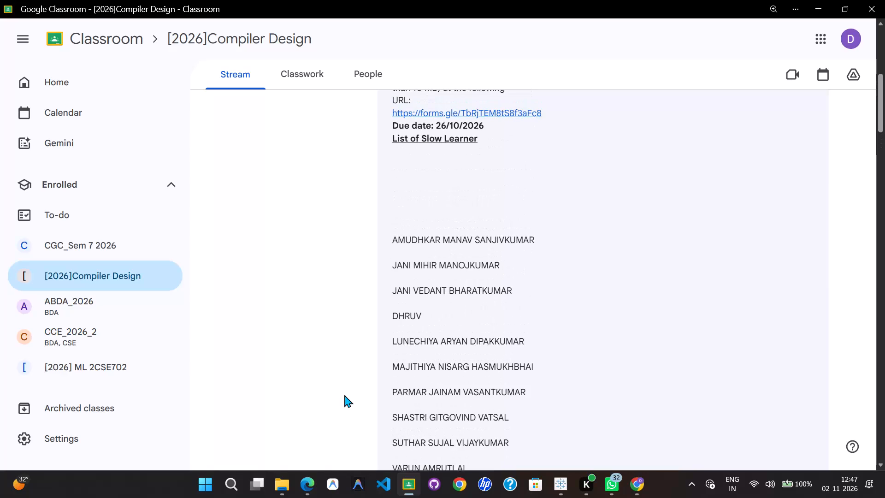
Read the Oct 23 slow-learner assignment announcement in the Compiler Design stream, including its submission instructions and student list.
{"action": "scroll", "coordinate": [344, 395], "scroll_direction": "up", "scroll_amount": 3}
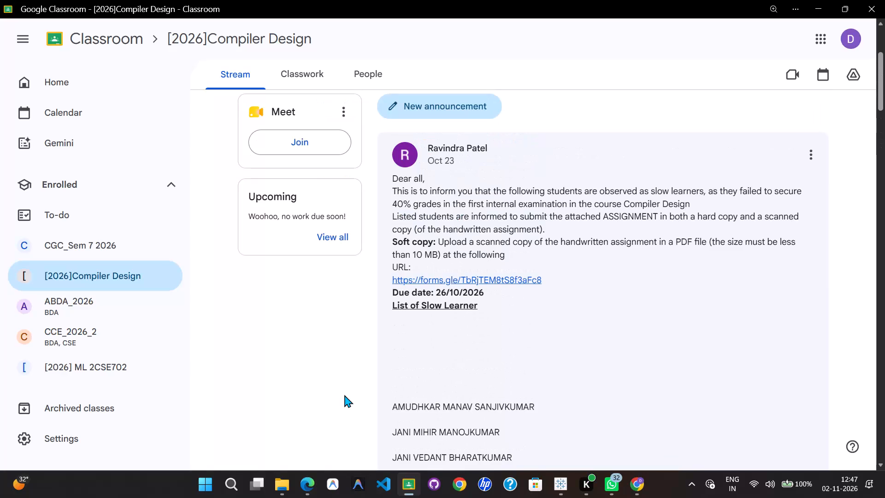
{"action": "scroll", "coordinate": [344, 395], "scroll_direction": "down", "scroll_amount": 7}
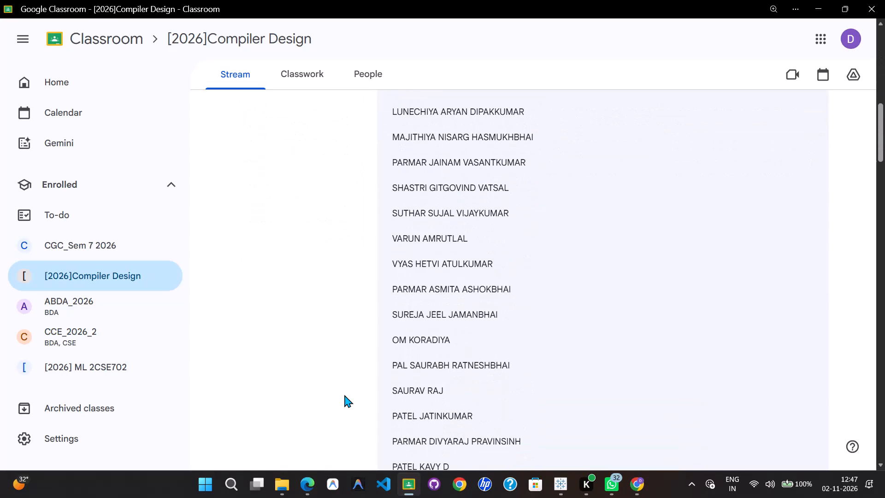
{"action": "scroll", "coordinate": [344, 395], "scroll_direction": "down", "scroll_amount": 2}
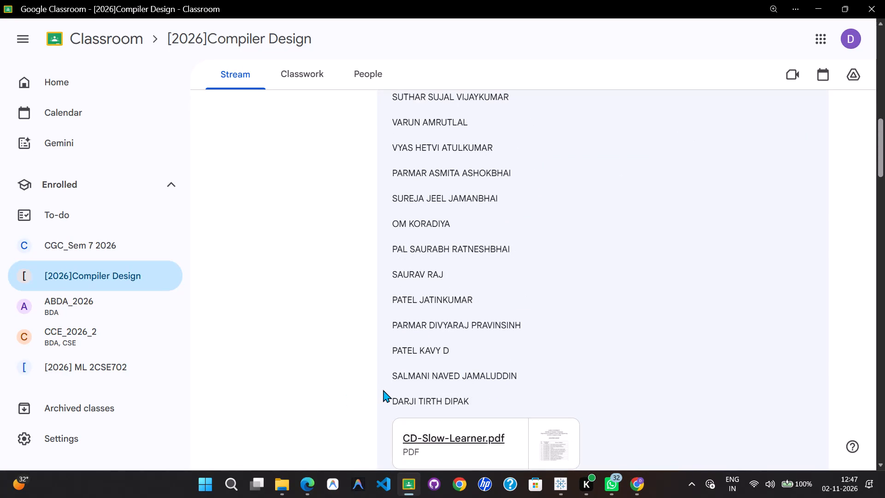
{"action": "scroll", "coordinate": [383, 386], "scroll_direction": "down", "scroll_amount": 4}
{"action": "scroll", "coordinate": [383, 386], "scroll_direction": "up", "scroll_amount": 4}
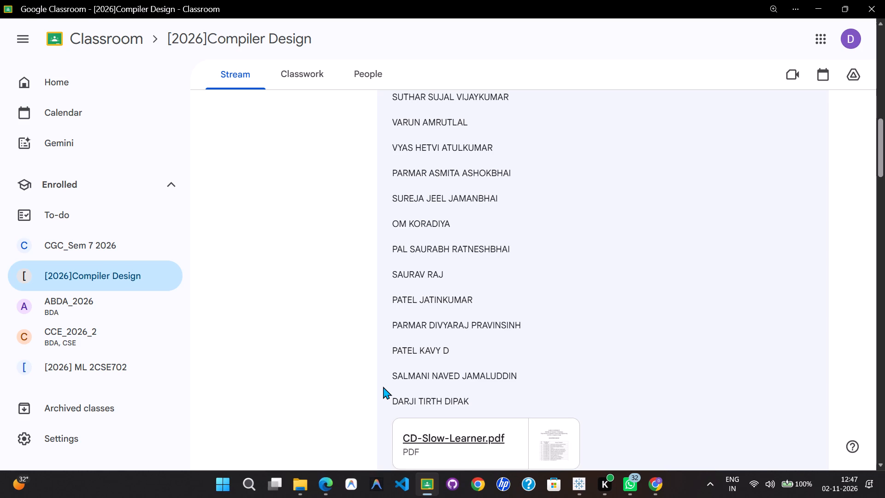
{"action": "scroll", "coordinate": [383, 386], "scroll_direction": "up", "scroll_amount": 7}
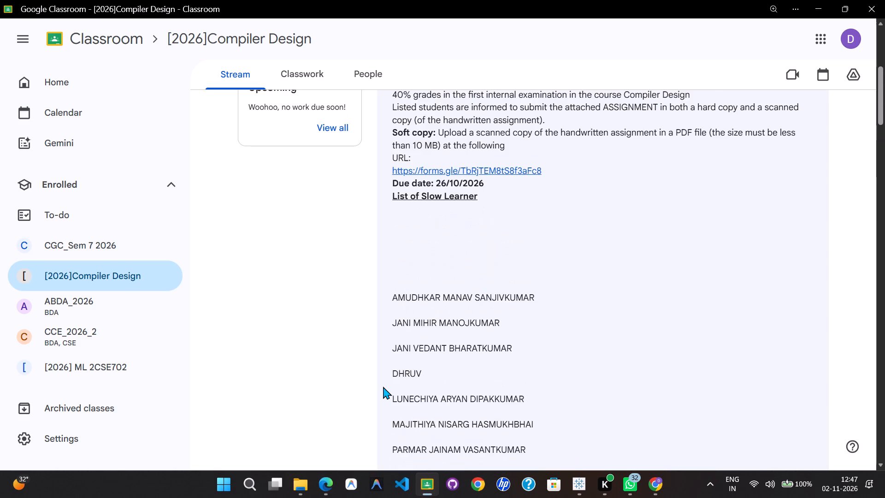
{"action": "scroll", "coordinate": [383, 386], "scroll_direction": "down", "scroll_amount": 2}
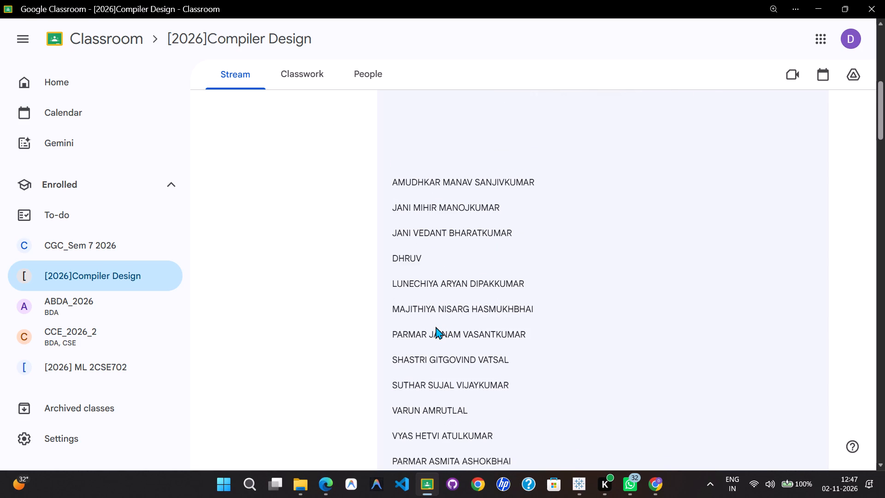
{"action": "scroll", "coordinate": [436, 326], "scroll_direction": "up", "scroll_amount": 4}
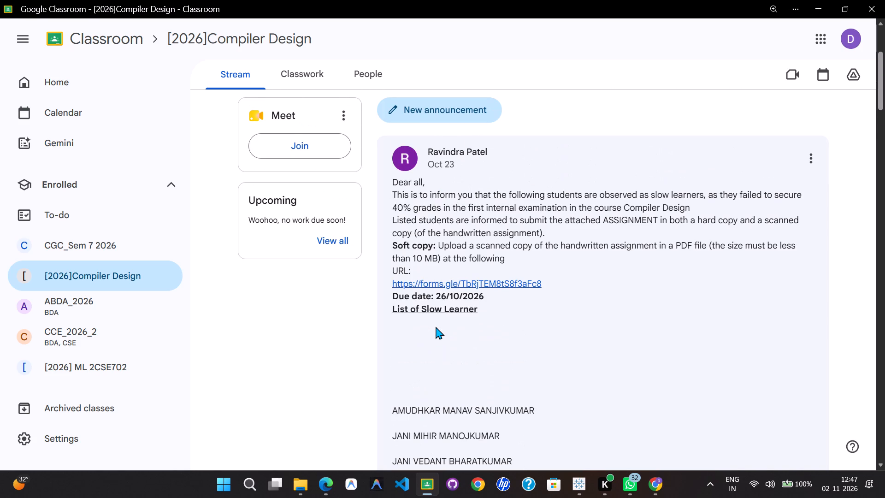
{"action": "scroll", "coordinate": [436, 326], "scroll_direction": "down", "scroll_amount": 12}
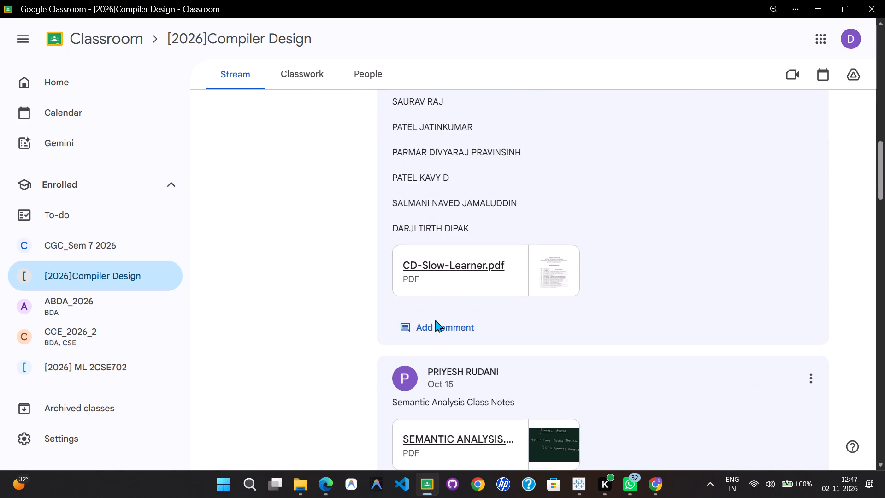
Review the attached CD-Slow-Learner.pdf student table and close the preview.
{"action": "left_click", "coordinate": [444, 286]}
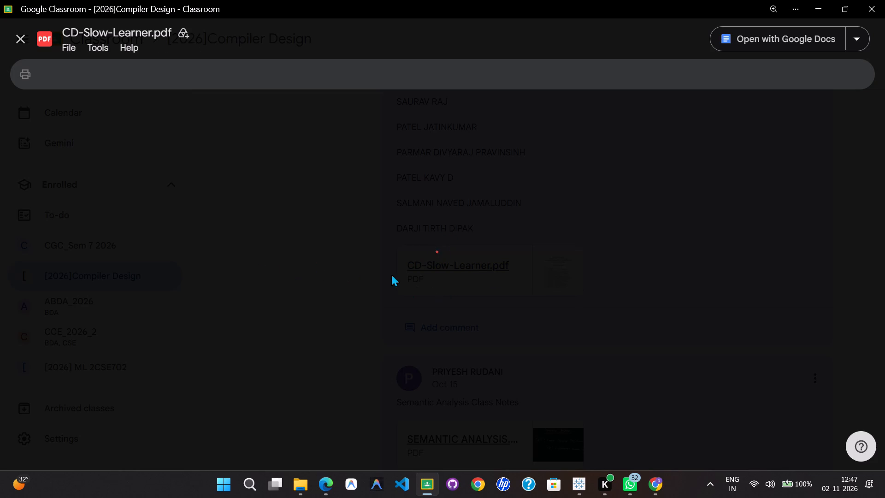
{"action": "scroll", "coordinate": [423, 299], "scroll_direction": "down", "scroll_amount": 1}
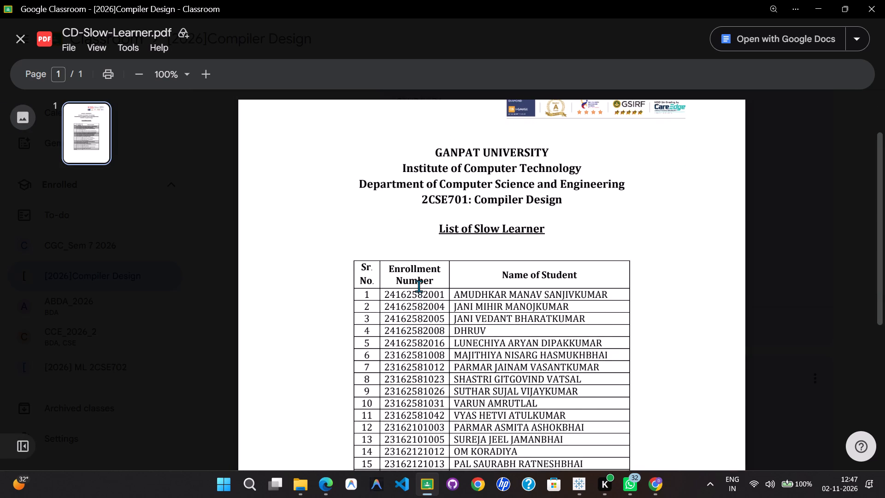
{"action": "scroll", "coordinate": [419, 286], "scroll_direction": "down", "scroll_amount": 2}
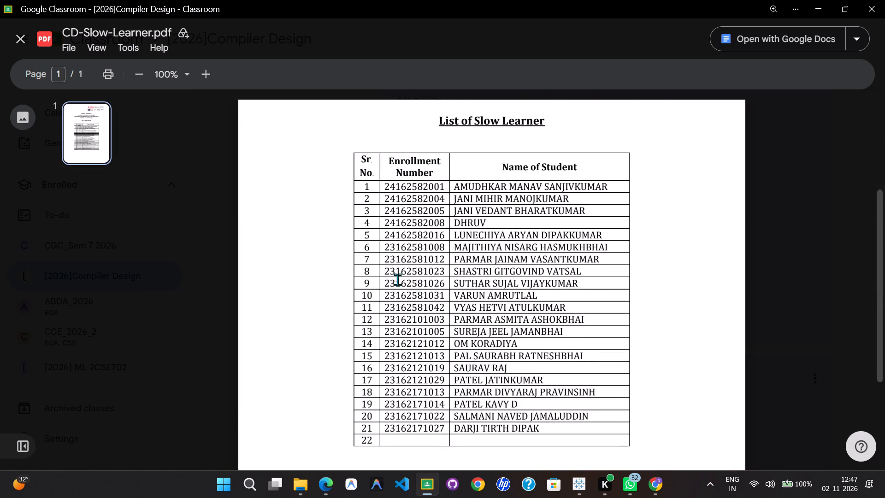
{"action": "left_click", "coordinate": [19, 43]}
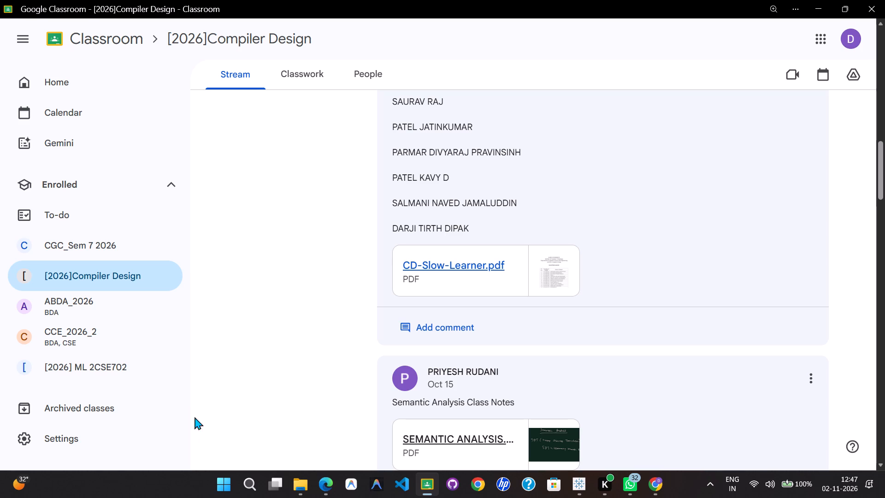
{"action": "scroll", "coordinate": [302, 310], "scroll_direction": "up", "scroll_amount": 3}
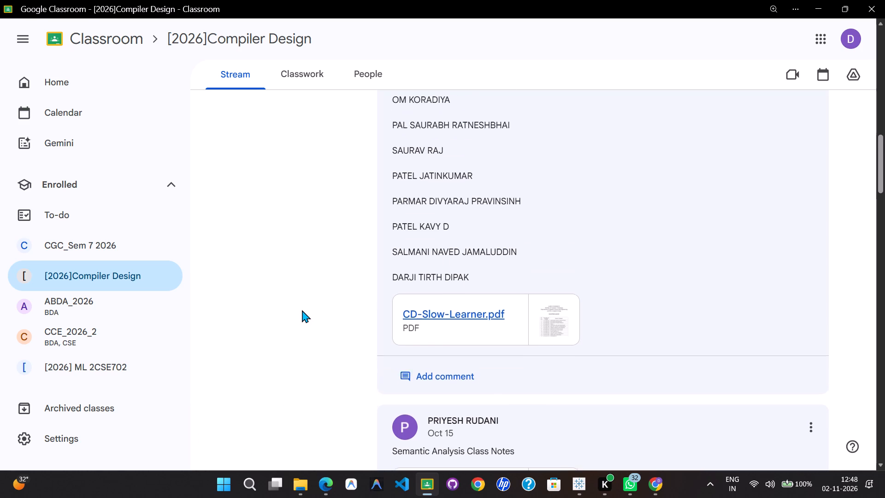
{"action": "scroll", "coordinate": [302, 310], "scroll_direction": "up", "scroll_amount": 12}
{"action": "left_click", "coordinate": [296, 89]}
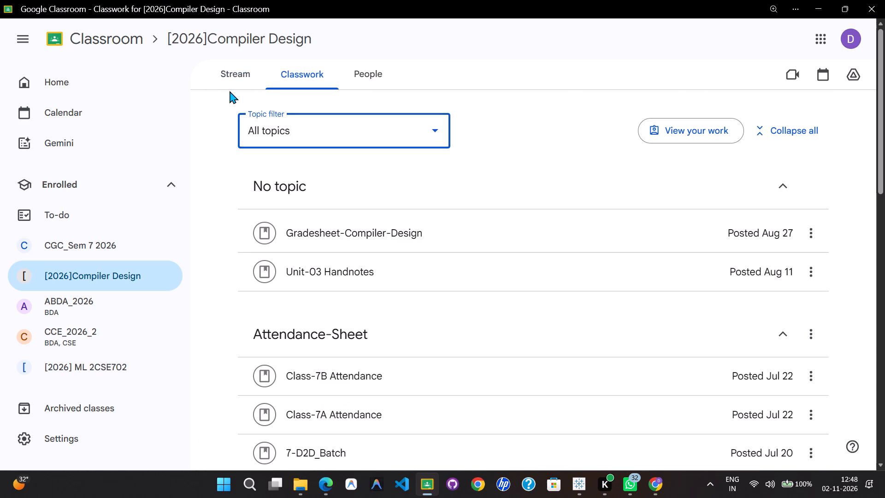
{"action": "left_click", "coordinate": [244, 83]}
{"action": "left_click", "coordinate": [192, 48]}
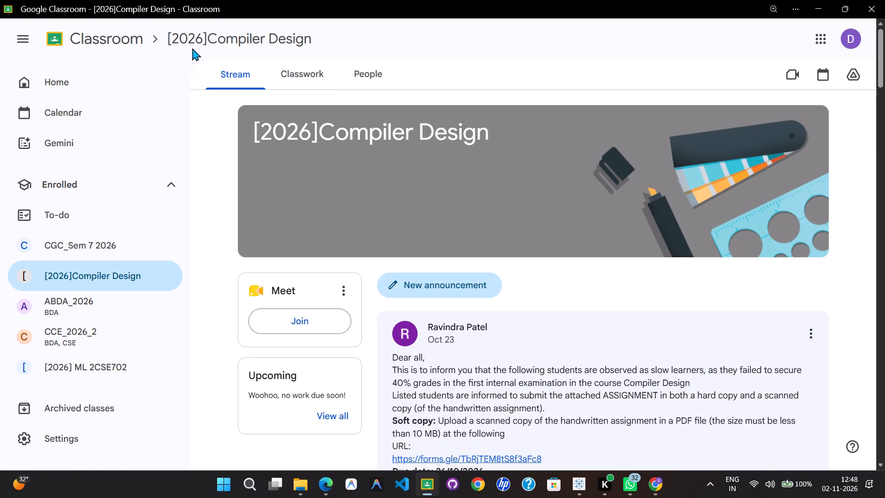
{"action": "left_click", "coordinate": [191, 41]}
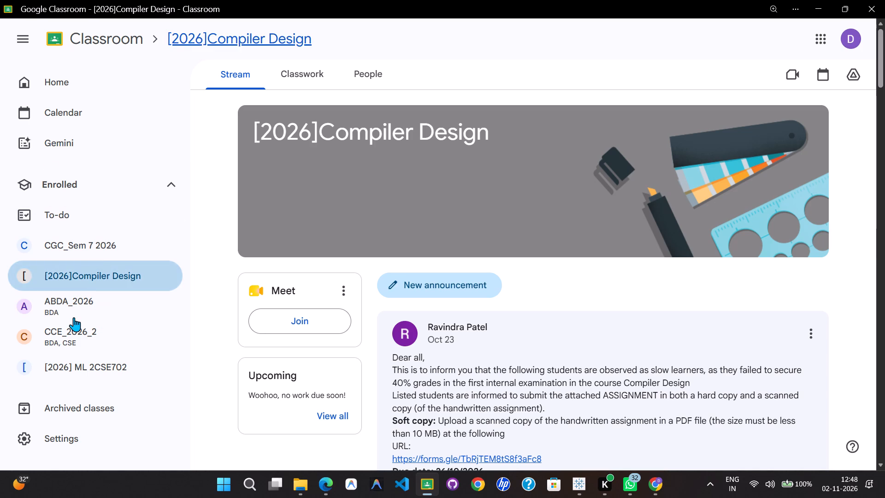
Open the ABDA_2026 class and check the submission status of its Practical-8 assignment.
{"action": "left_click", "coordinate": [74, 317]}
{"action": "scroll", "coordinate": [486, 271], "scroll_direction": "up", "scroll_amount": 1}
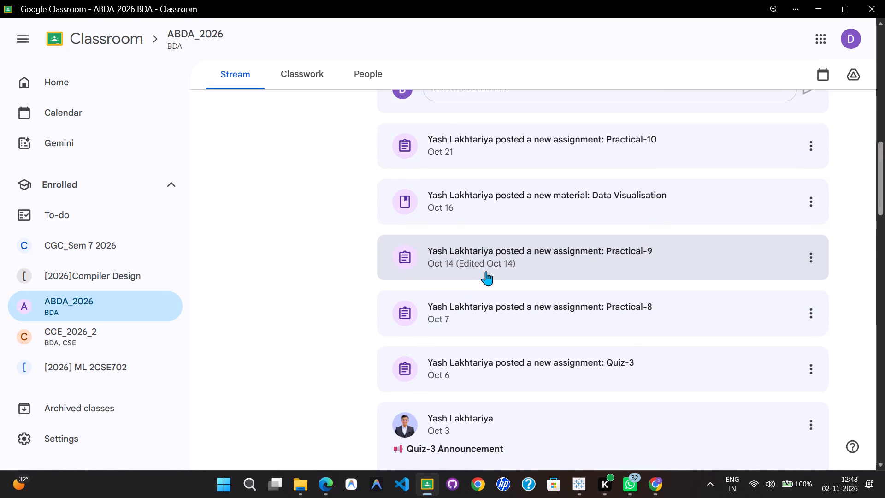
{"action": "left_click", "coordinate": [471, 308]}
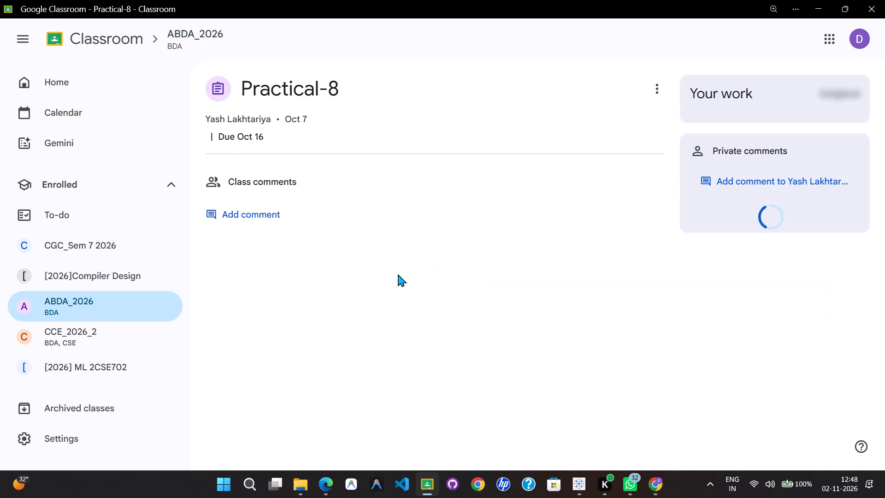
Open the ABDA_2026 classwork list and expand Data Visualisation and Practical-10 to examine their details and attachments.
{"action": "left_click", "coordinate": [185, 42]}
{"action": "left_click", "coordinate": [304, 67]}
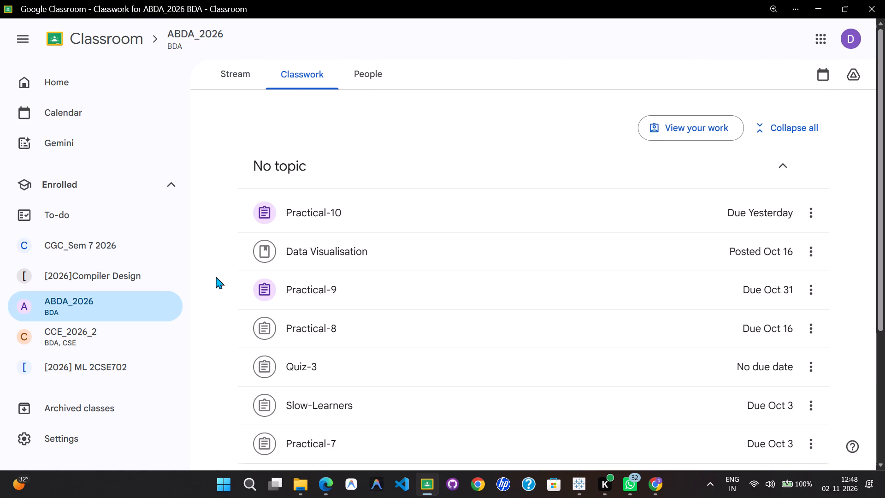
{"action": "left_click", "coordinate": [398, 252]}
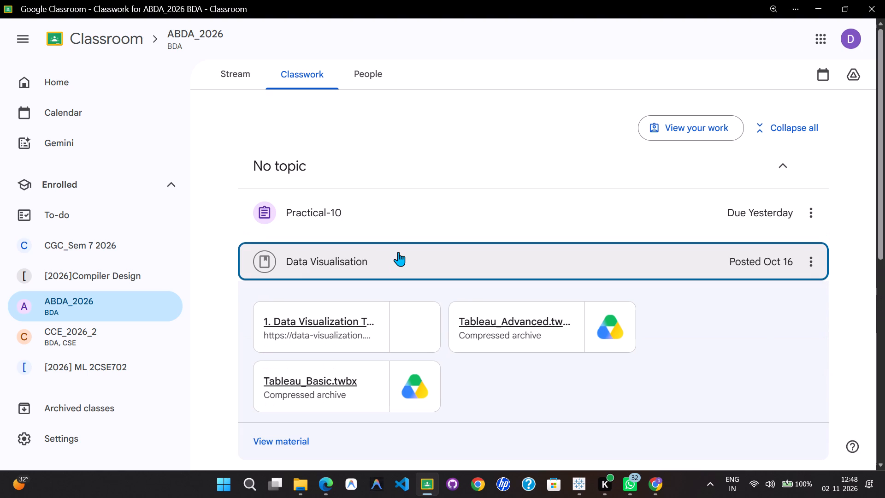
{"action": "left_click", "coordinate": [394, 228]}
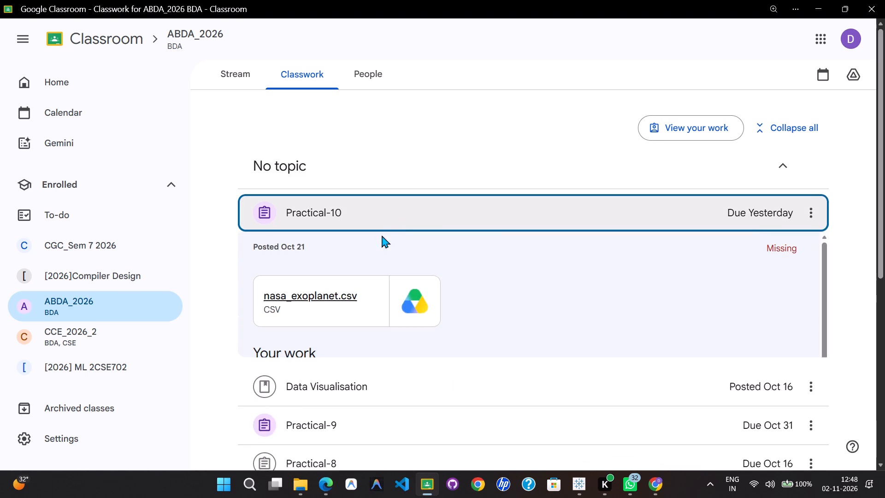
Open the Practical-10 attachment nasa_exoplanet.csv in its own Google Drive browser tab.
{"action": "left_click", "coordinate": [318, 302]}
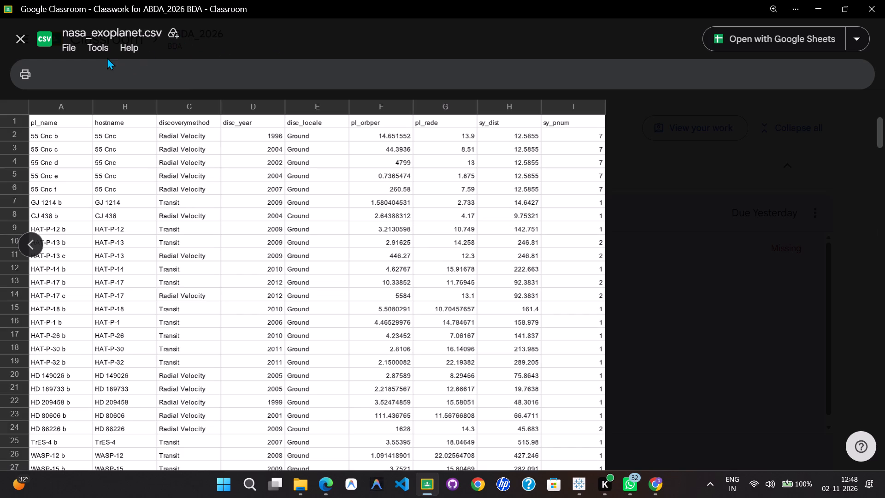
{"action": "left_click", "coordinate": [74, 50]}
{"action": "left_click", "coordinate": [266, 79]}
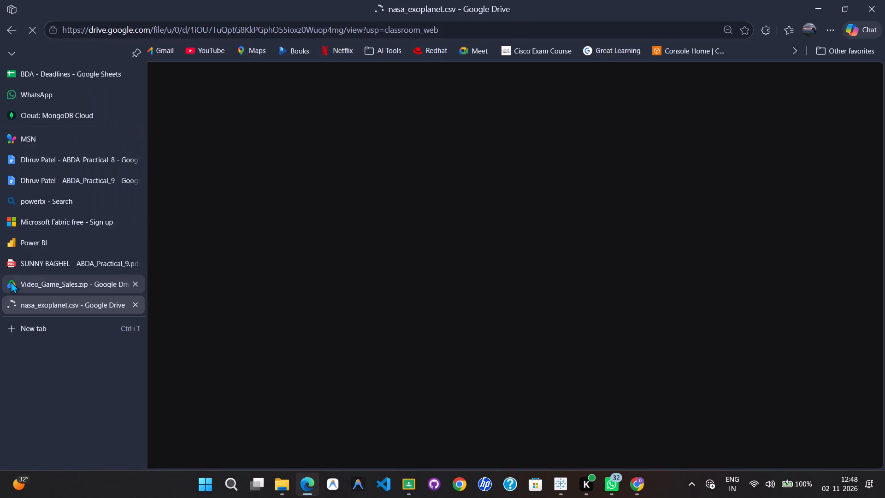
Close the Video_Game_Sales.zip browser tab.
{"action": "left_click", "coordinate": [14, 288]}
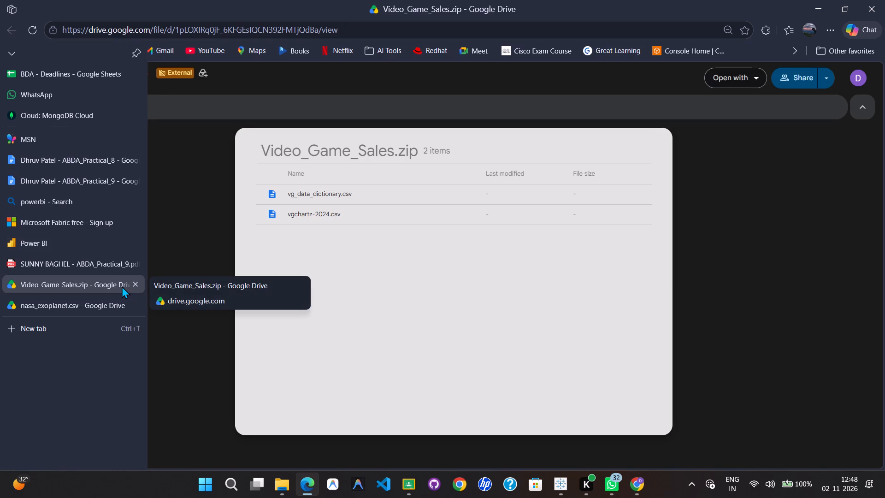
{"action": "left_click", "coordinate": [134, 284]}
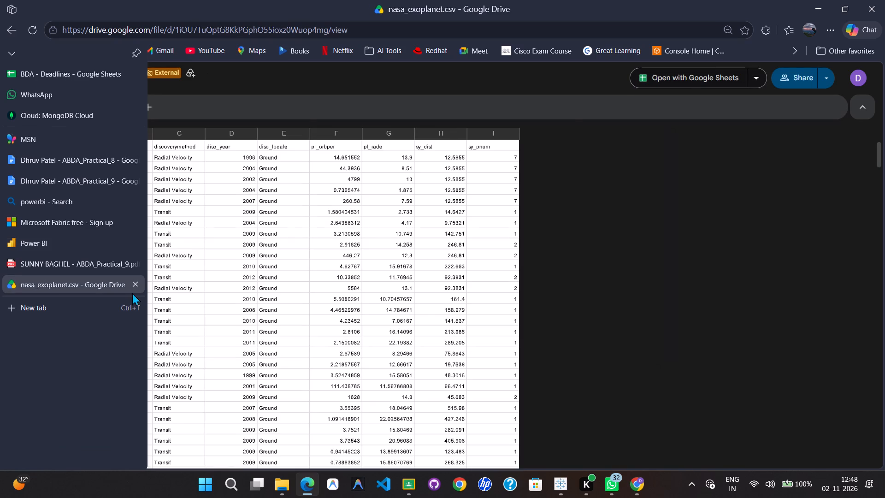
Download nasa_exoplanet.csv and save it under that name in the ABDA Practicals folder Practical 10.
{"action": "left_click", "coordinate": [63, 98]}
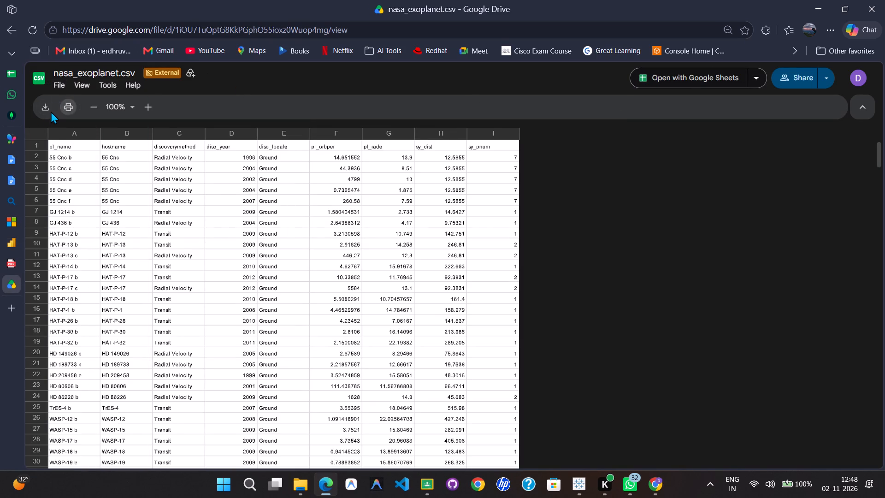
{"action": "key", "text": "ctrl+w"}
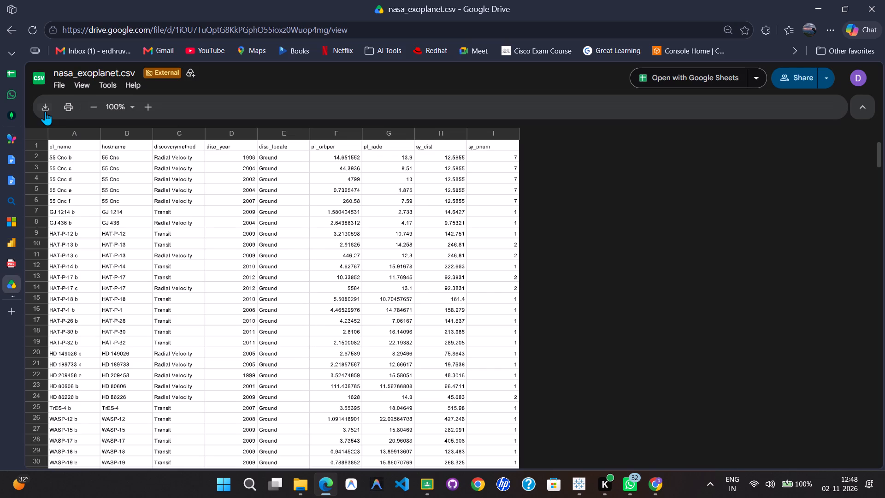
{"action": "left_click", "coordinate": [45, 111]}
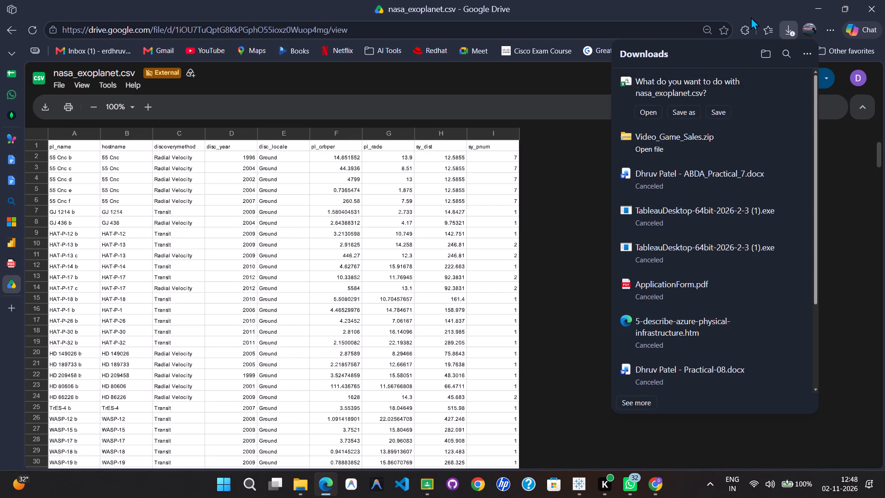
{"action": "left_click", "coordinate": [684, 108]}
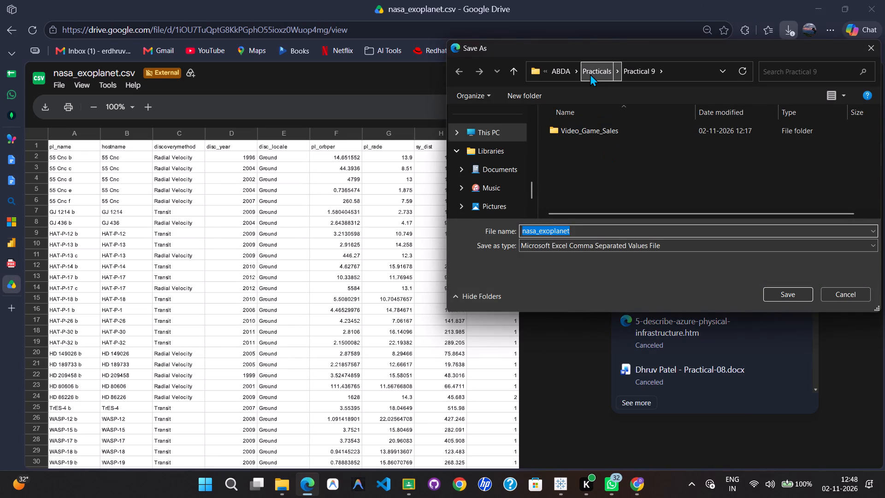
{"action": "left_click", "coordinate": [590, 74]}
{"action": "scroll", "coordinate": [593, 176], "scroll_direction": "down", "scroll_amount": 1}
{"action": "double_click", "coordinate": [599, 224]}
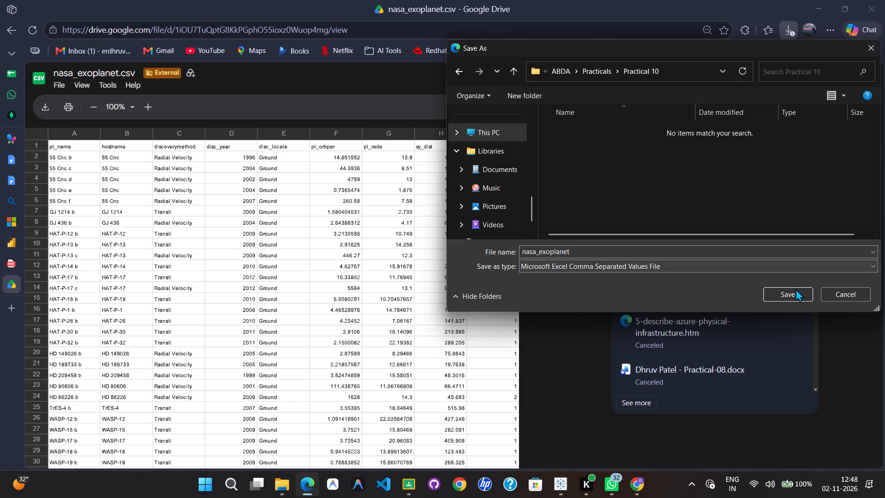
{"action": "left_click", "coordinate": [795, 292]}
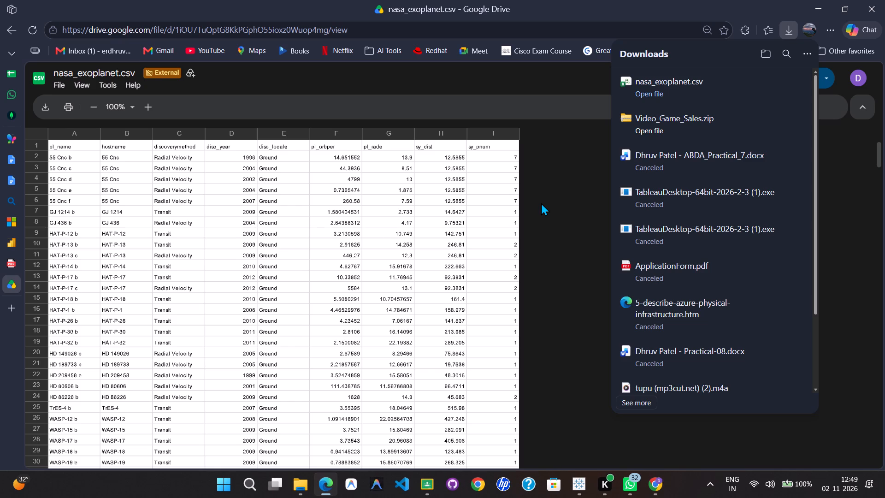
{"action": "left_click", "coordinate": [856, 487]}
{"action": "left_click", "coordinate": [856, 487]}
Switch to the Tableau workbook 08_10_Classwork and connect vgchartz-2024 from the Practical 9 Video_Game_Sales folder as a new data source.
{"action": "left_click", "coordinate": [576, 485]}
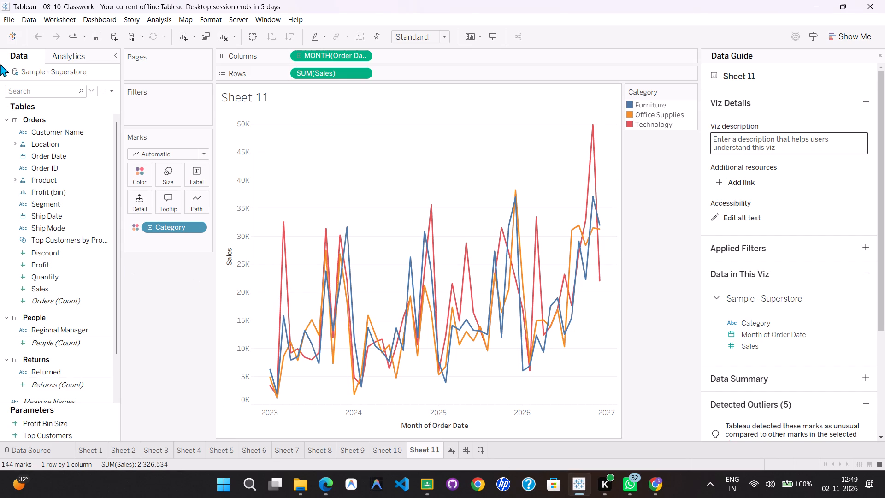
{"action": "left_click", "coordinate": [22, 18]}
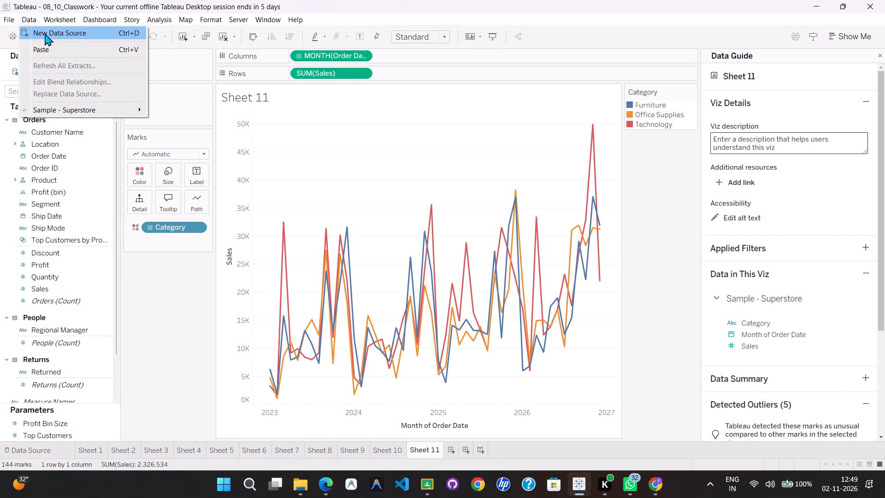
{"action": "left_click", "coordinate": [45, 33]}
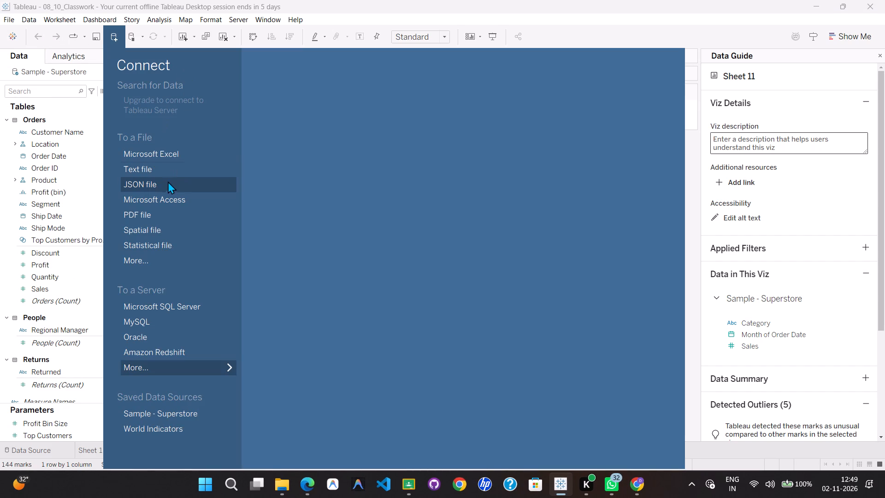
{"action": "left_click", "coordinate": [185, 259]}
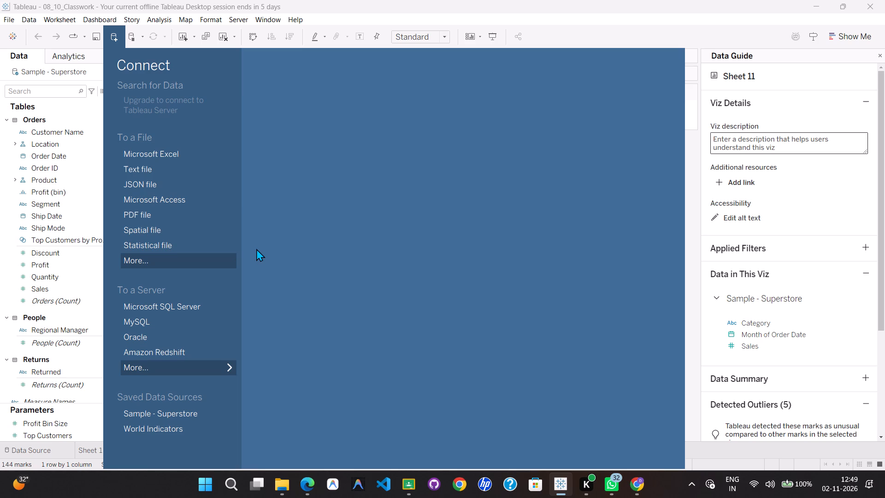
{"action": "left_click", "coordinate": [74, 66]}
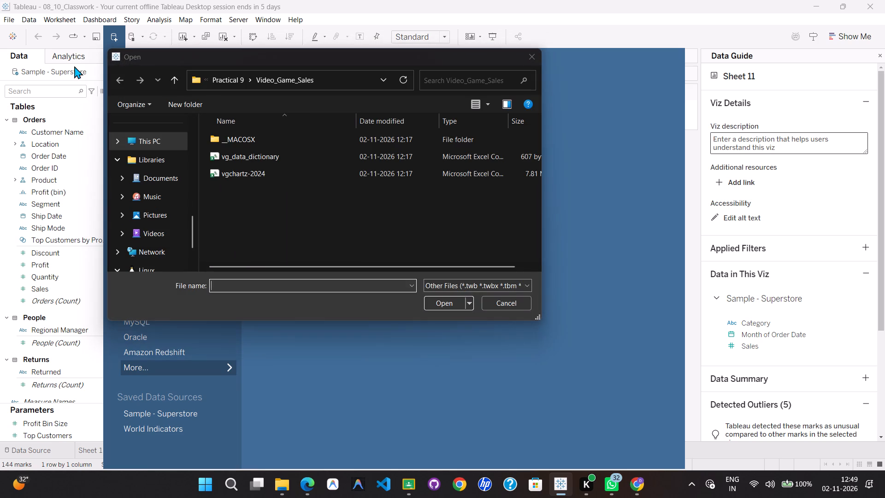
{"action": "left_click", "coordinate": [81, 73]}
{"action": "left_click", "coordinate": [279, 178]}
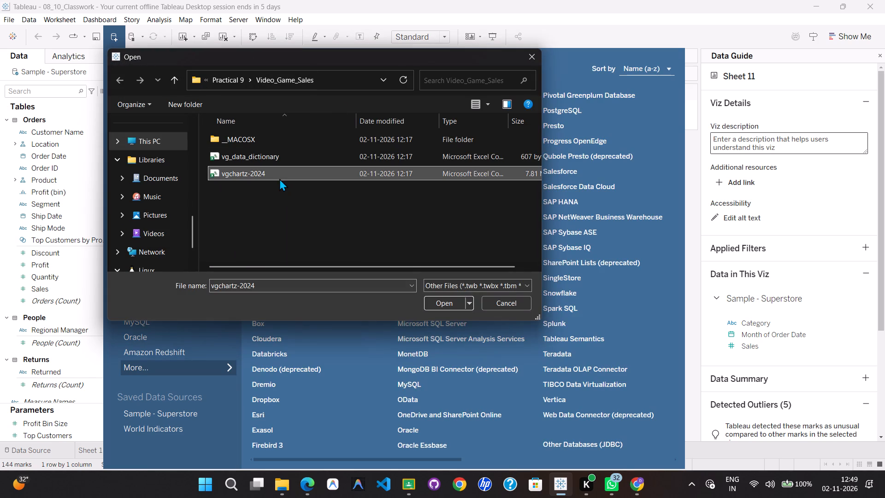
{"action": "double_click", "coordinate": [283, 173]}
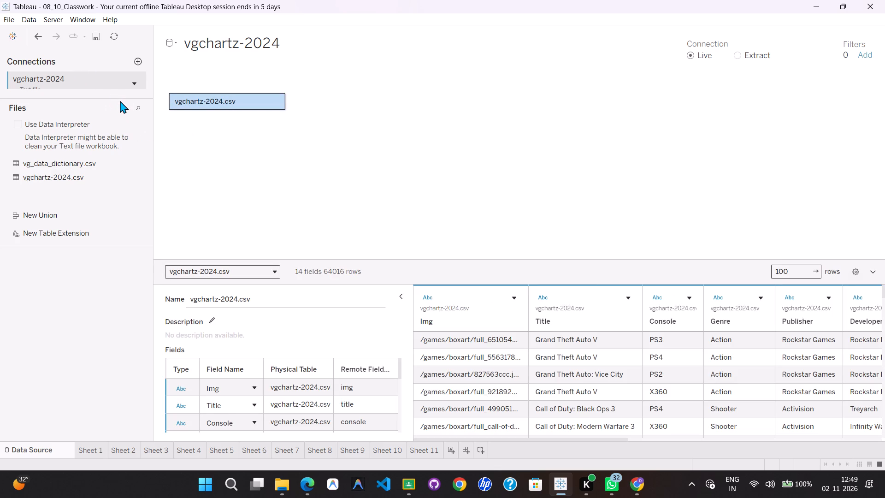
Examine the files in the vgchartz-2024 connection and enlarge the data preview area to show more rows.
{"action": "left_click", "coordinate": [66, 167]}
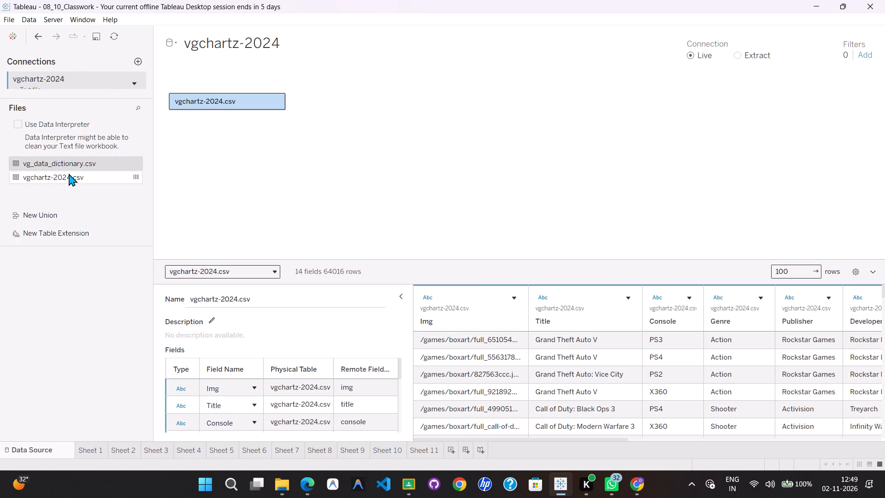
{"action": "left_click", "coordinate": [69, 173]}
{"action": "left_click", "coordinate": [69, 167]}
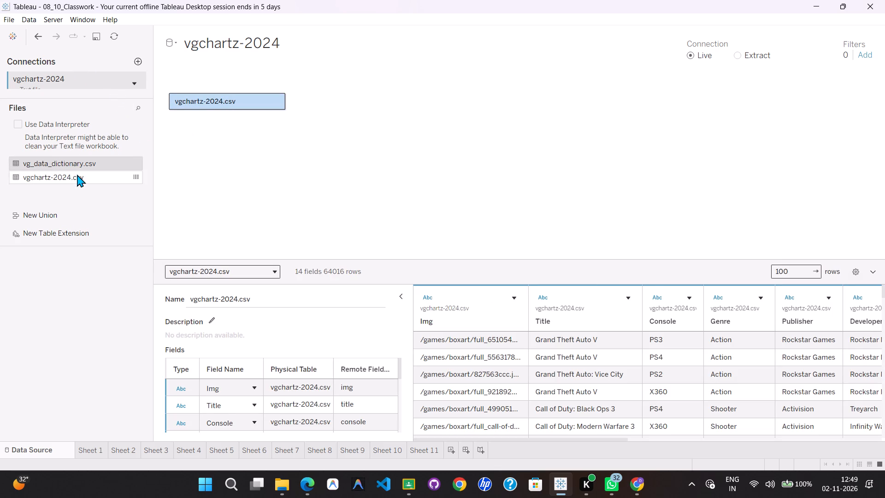
{"action": "left_click", "coordinate": [77, 174]}
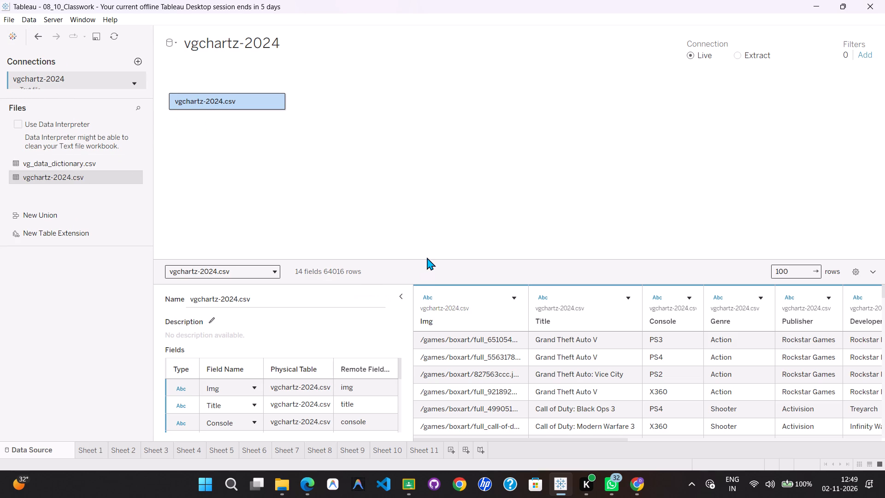
{"action": "left_click_drag", "start_coordinate": [425, 256], "coordinate": [423, 212]}
{"action": "left_click_drag", "start_coordinate": [410, 260], "coordinate": [409, 219]}
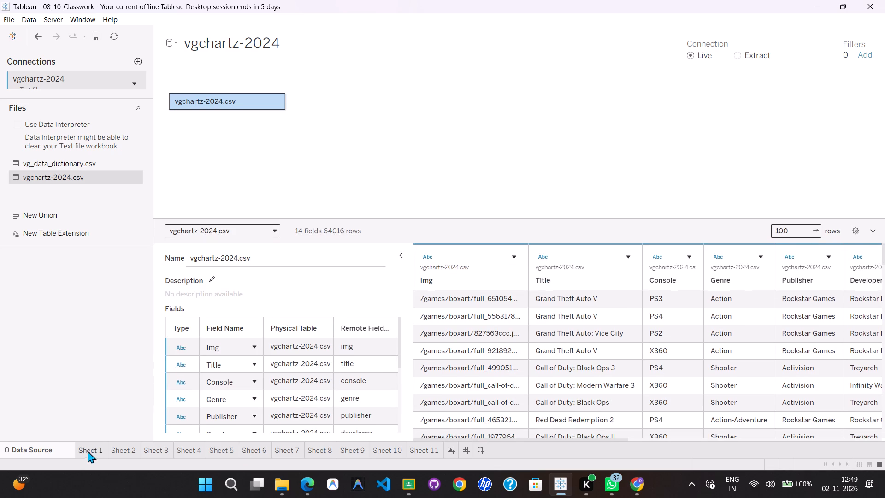
Add a new blank worksheet after Sheet 11 and select vgchartz-2024 as its data source.
{"action": "left_click", "coordinate": [86, 449]}
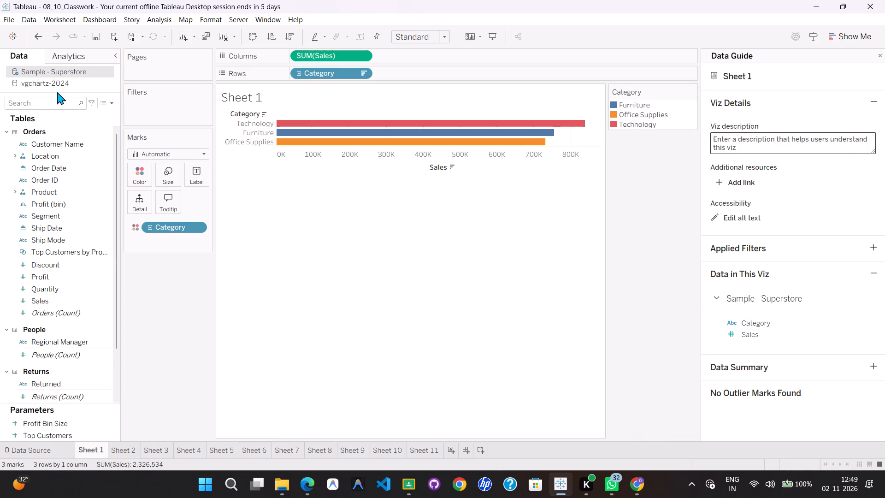
{"action": "left_click_drag", "start_coordinate": [57, 93], "coordinate": [57, 110]}
{"action": "left_click", "coordinate": [451, 448]}
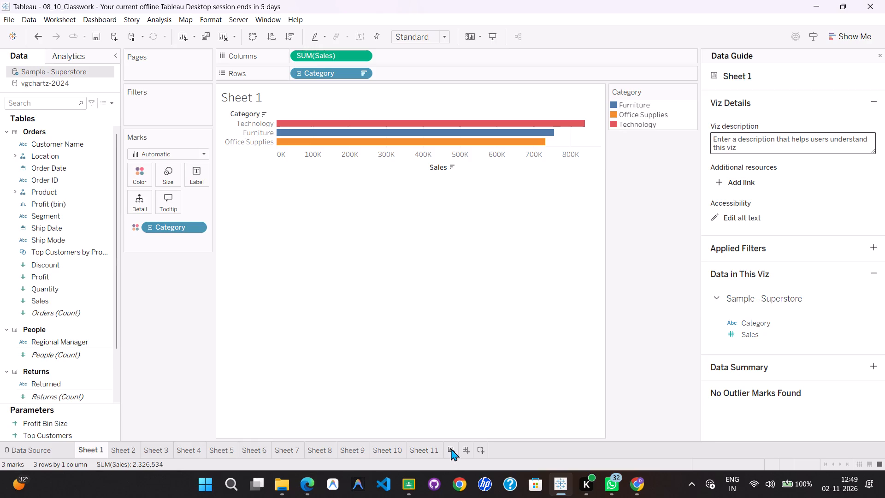
{"action": "left_click", "coordinate": [279, 141]}
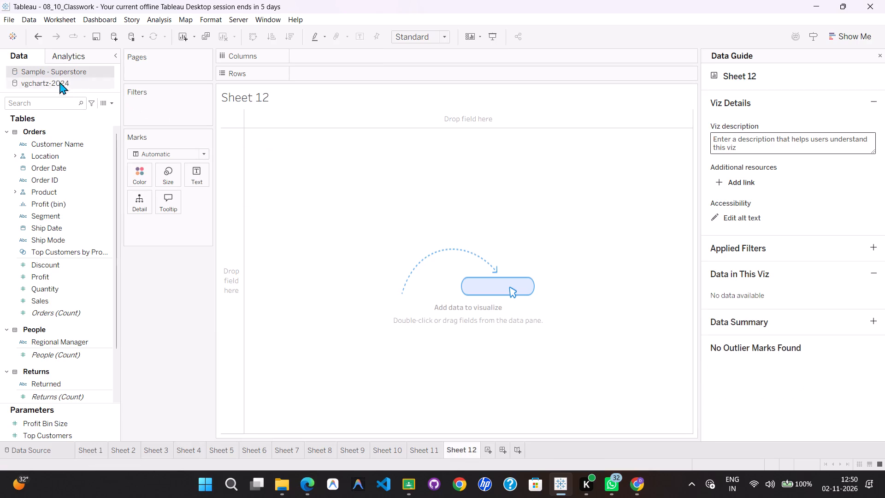
{"action": "left_click", "coordinate": [56, 78]}
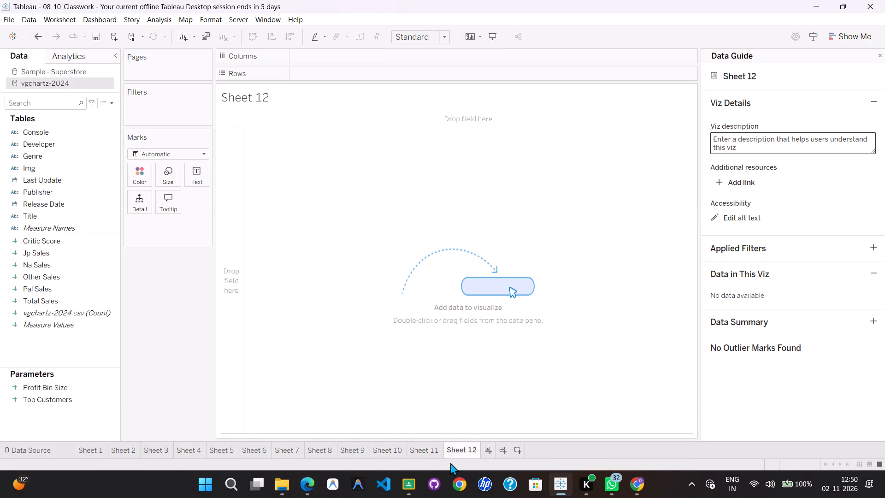
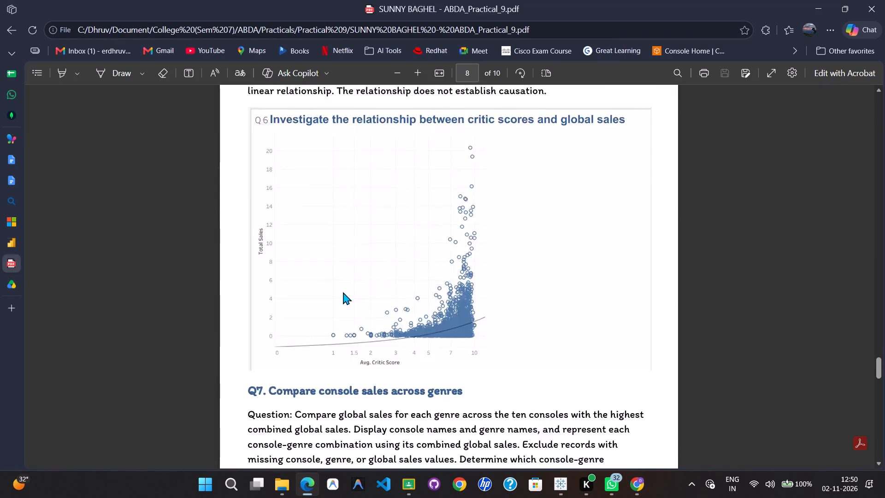
Look back through the ABDA Practical 9 PDF to page 1 and examine the Q1 global sales by genre instructions and null-value filter example.
{"action": "scroll", "coordinate": [343, 292], "scroll_direction": "up", "scroll_amount": 20}
{"action": "scroll", "coordinate": [343, 292], "scroll_direction": "up", "scroll_amount": 13}
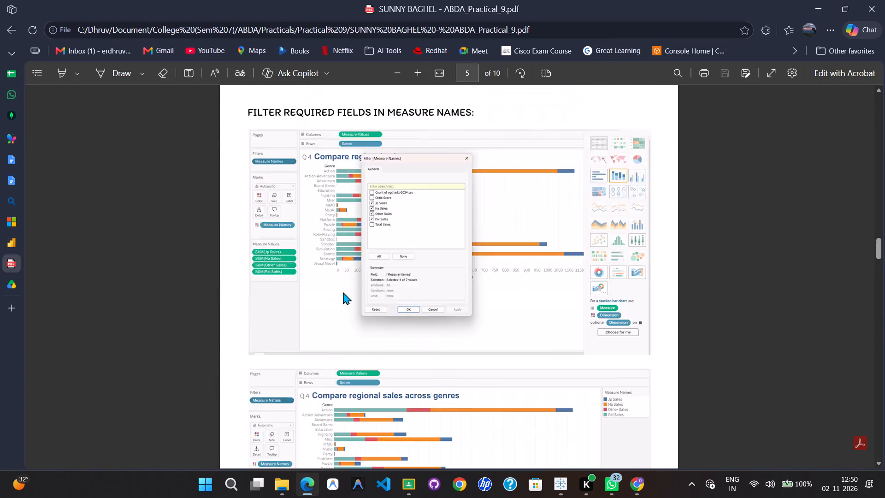
{"action": "scroll", "coordinate": [343, 292], "scroll_direction": "up", "scroll_amount": 19}
{"action": "scroll", "coordinate": [343, 292], "scroll_direction": "up", "scroll_amount": 6}
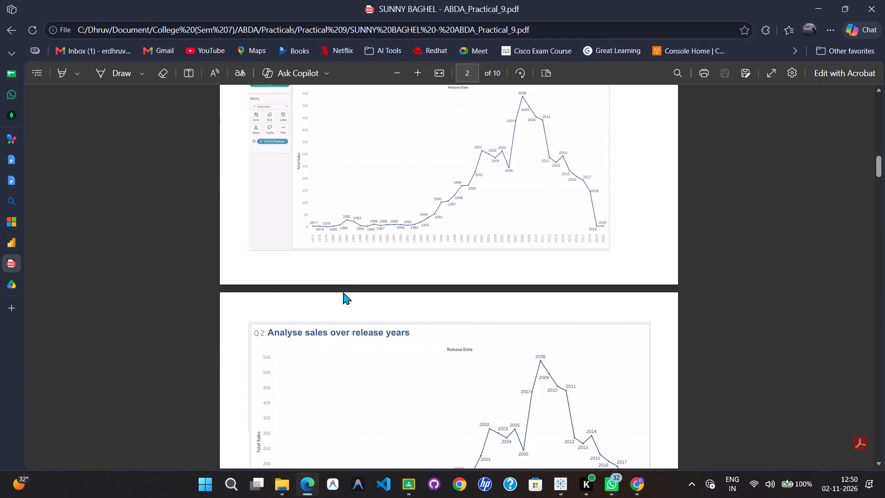
{"action": "scroll", "coordinate": [343, 292], "scroll_direction": "up", "scroll_amount": 16}
{"action": "scroll", "coordinate": [343, 292], "scroll_direction": "up", "scroll_amount": 6}
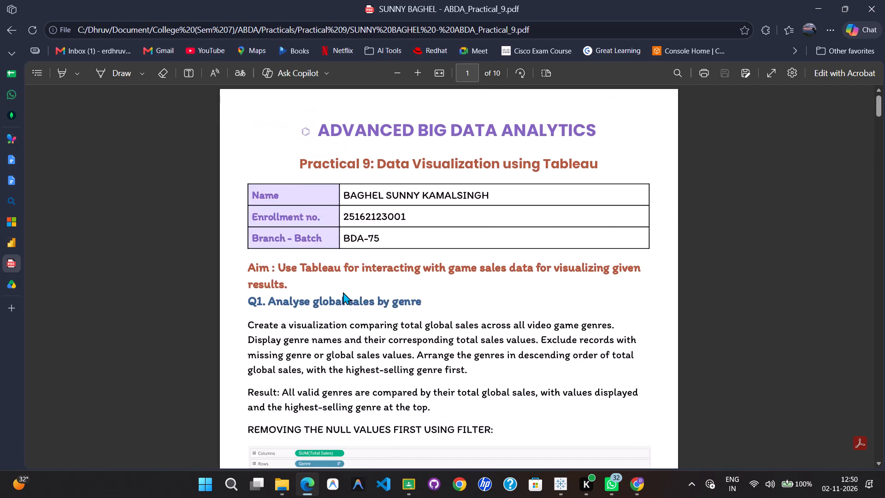
{"action": "scroll", "coordinate": [343, 292], "scroll_direction": "down", "scroll_amount": 4}
{"action": "scroll", "coordinate": [343, 292], "scroll_direction": "down", "scroll_amount": 1, "text": "ctrl"}
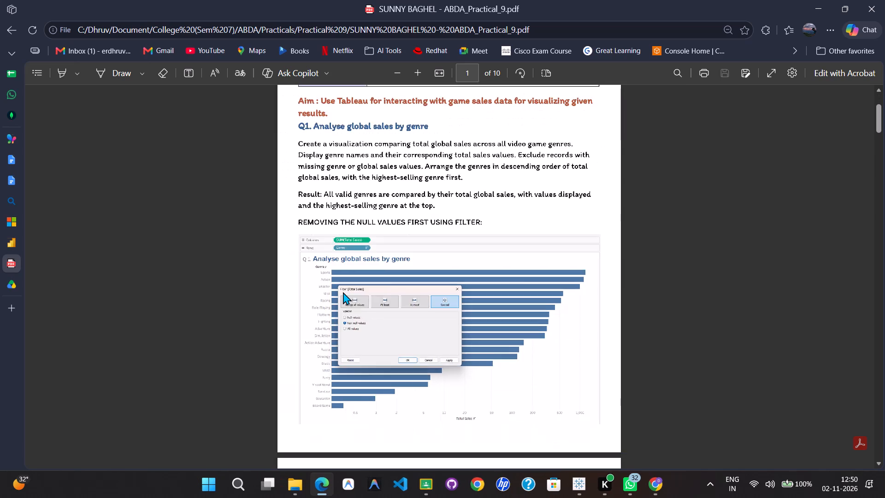
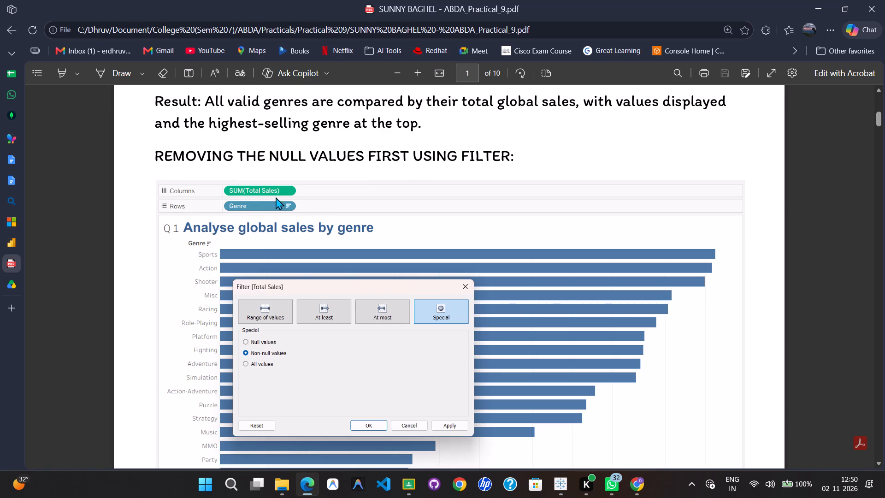
Compare the vgchartz-2024 fields on Tableau's Sheet 12 with the Q1 global sales by genre example in the Practical 9 PDF.
{"action": "key", "text": "alt+Tab"}
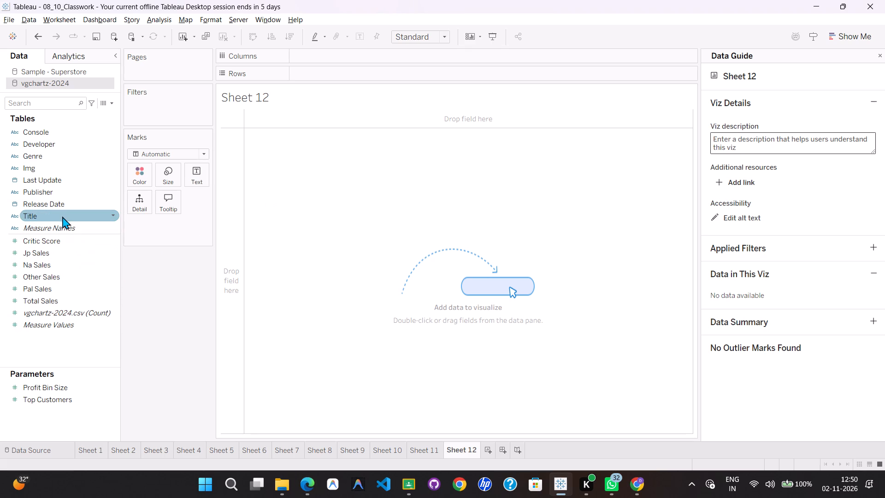
{"action": "scroll", "coordinate": [62, 214], "scroll_direction": "down", "scroll_amount": 3}
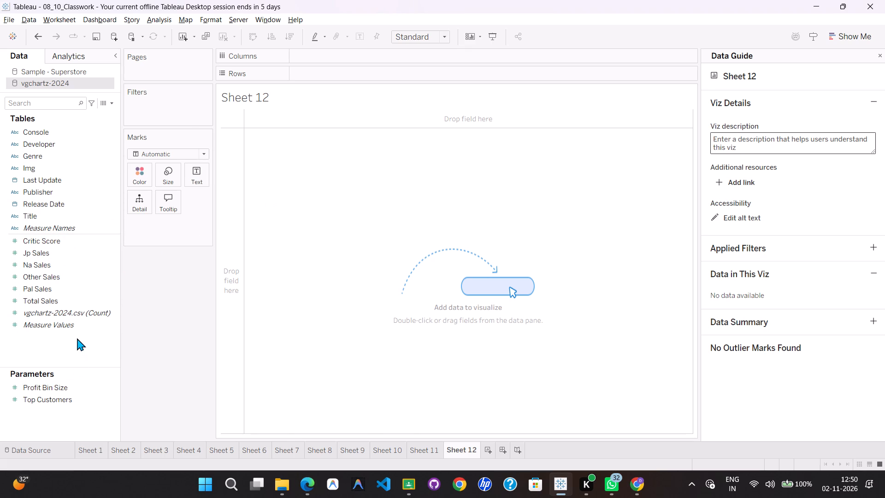
{"action": "key", "text": "alt+Tab"}
{"action": "key", "text": "alt+Tab"}
{"action": "key", "text": "alt+Tab"}
{"action": "scroll", "coordinate": [358, 324], "scroll_direction": "down", "scroll_amount": 1}
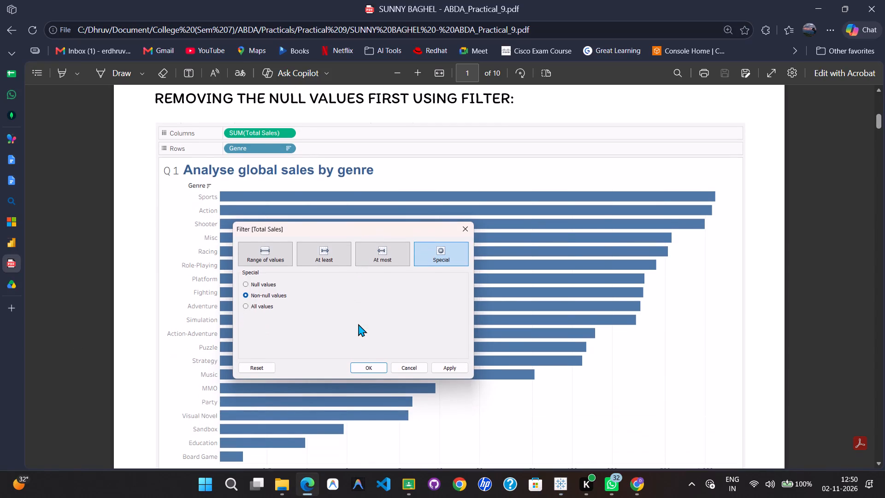
{"action": "key", "text": "alt+Tab"}
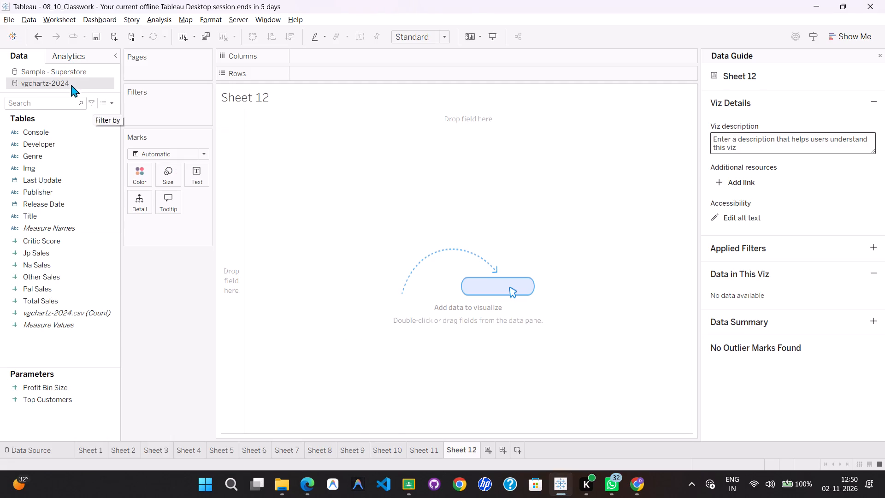
Switch to the Sample - Superstore data source and look through its fields, checking them against the PDF's Q1 example.
{"action": "left_click", "coordinate": [66, 76]}
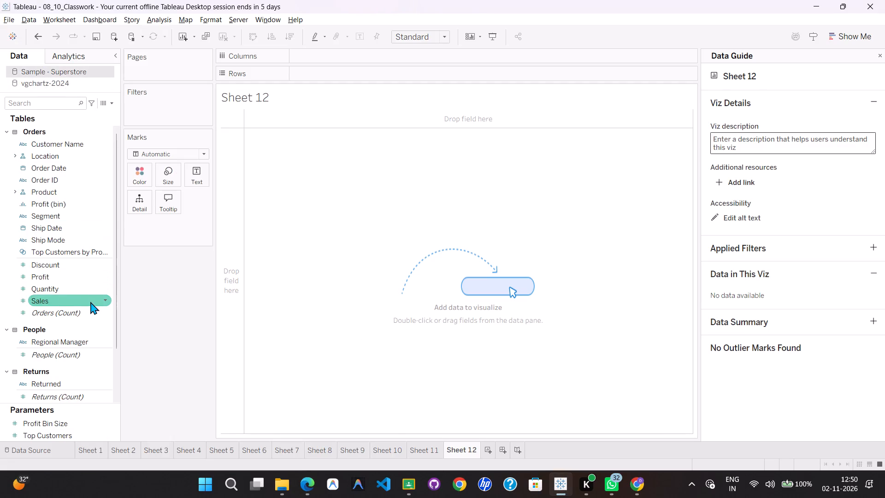
{"action": "key", "text": "alt+Tab"}
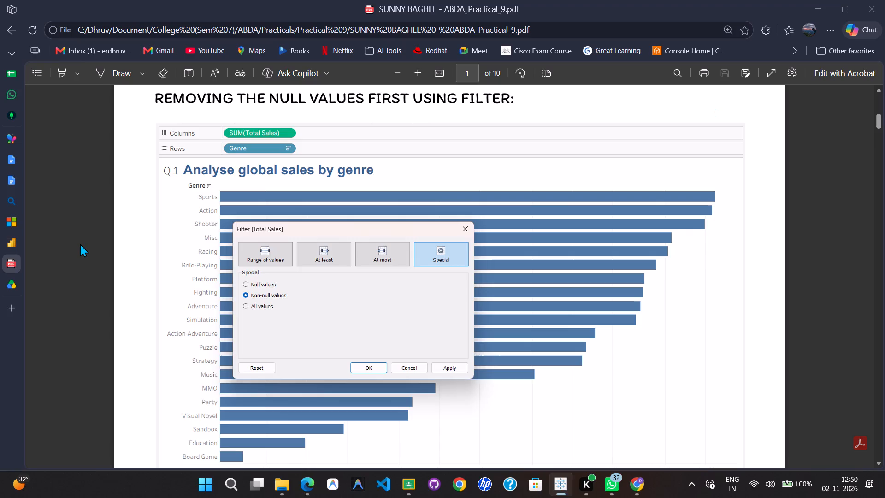
{"action": "key", "text": "alt+Tab"}
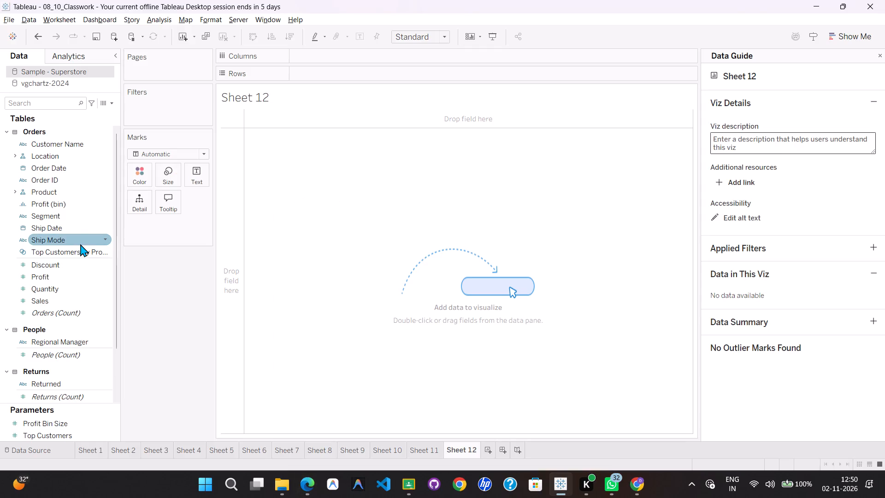
{"action": "scroll", "coordinate": [75, 393], "scroll_direction": "down", "scroll_amount": 2}
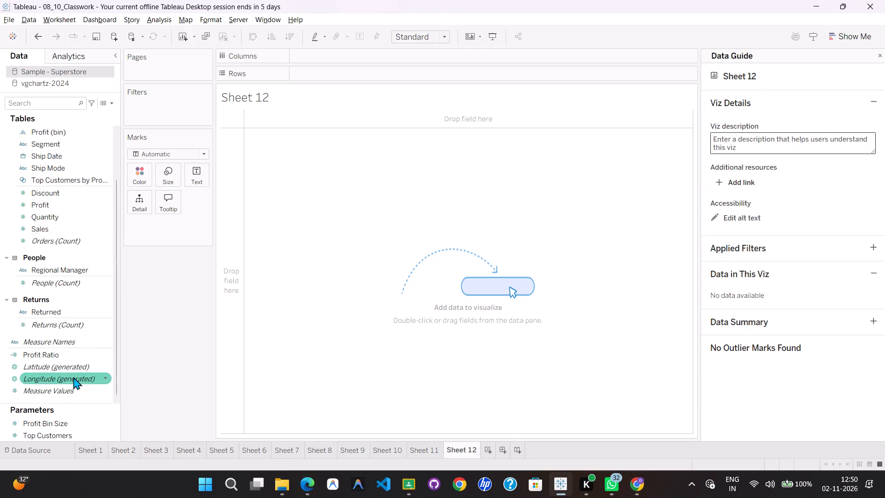
{"action": "scroll", "coordinate": [73, 376], "scroll_direction": "down", "scroll_amount": 2}
{"action": "scroll", "coordinate": [73, 376], "scroll_direction": "up", "scroll_amount": 2}
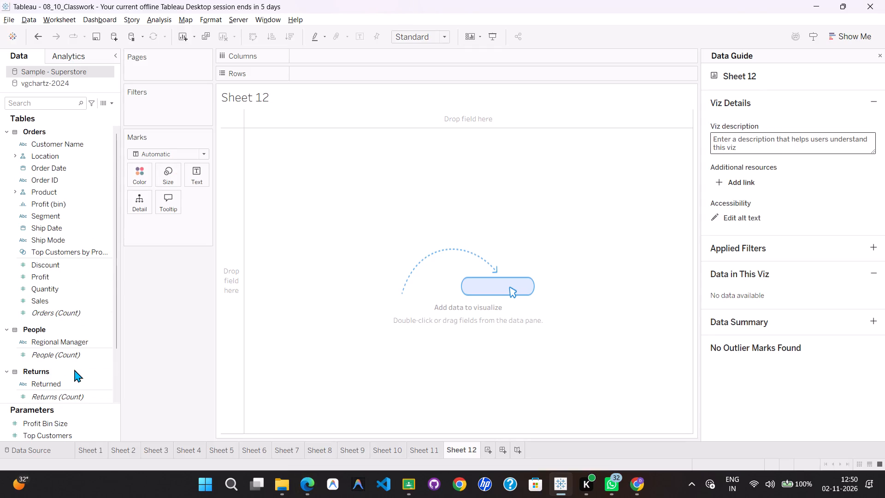
{"action": "scroll", "coordinate": [74, 369], "scroll_direction": "up", "scroll_amount": 3}
{"action": "left_click_drag", "start_coordinate": [73, 94], "coordinate": [78, 125]}
{"action": "left_click_drag", "start_coordinate": [78, 125], "coordinate": [80, 140]}
{"action": "left_click", "coordinate": [70, 79]}
{"action": "left_click", "coordinate": [64, 68]}
Add the vgchartz-2024 file from Practical 9's Video_Game_Sales folder as a new data source and return to Sheet 12 with it selected.
{"action": "left_click", "coordinate": [24, 16]}
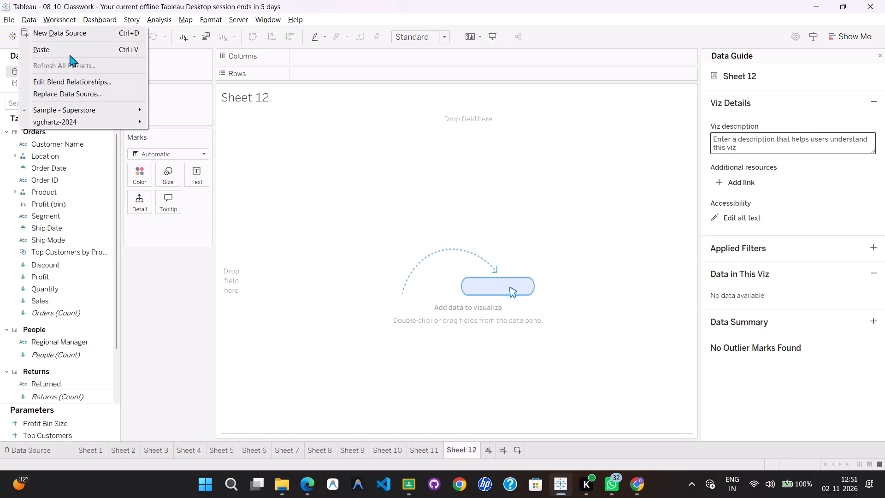
{"action": "left_click", "coordinate": [68, 33]}
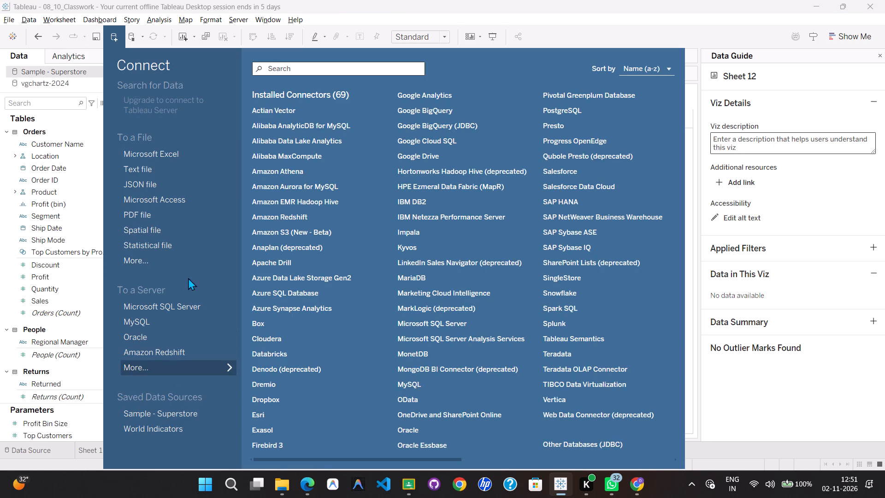
{"action": "left_click", "coordinate": [187, 255]}
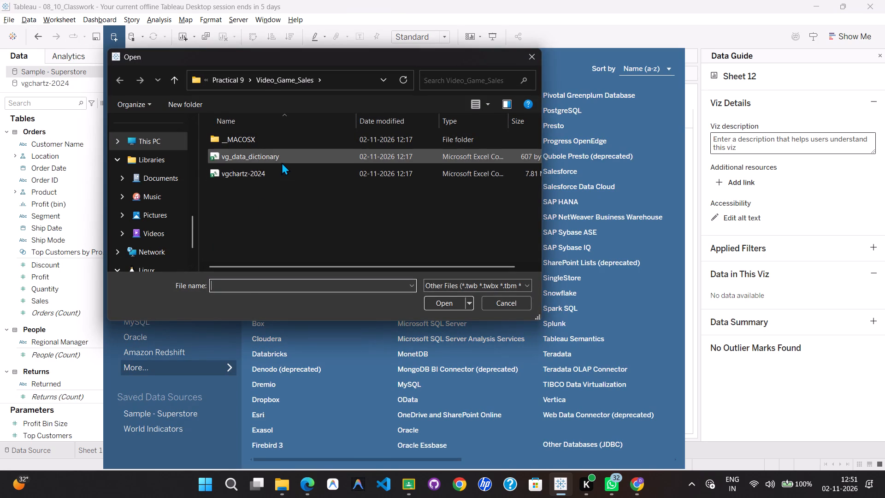
{"action": "double_click", "coordinate": [278, 171]}
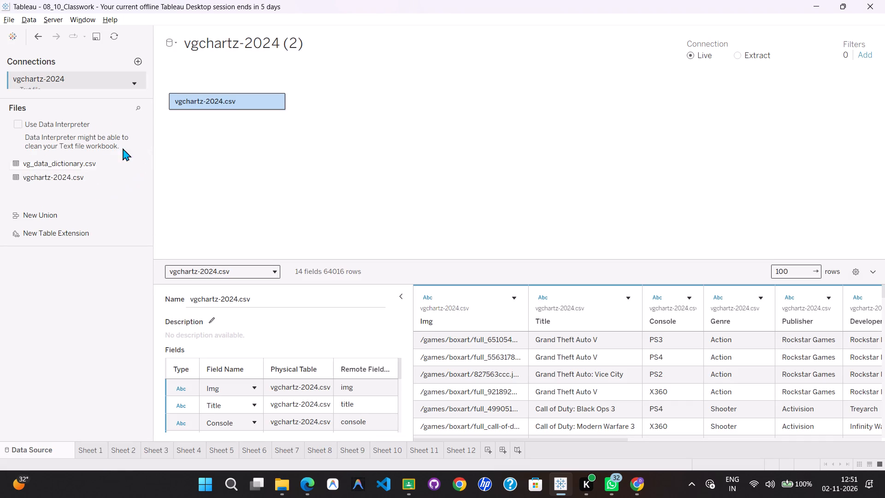
{"action": "left_click", "coordinate": [237, 106]}
{"action": "left_click", "coordinate": [247, 124]}
{"action": "left_click", "coordinate": [466, 452]}
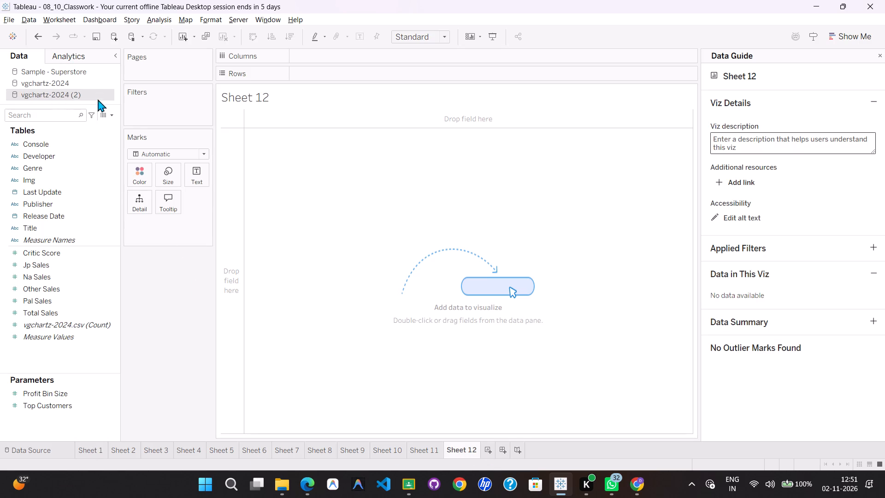
{"action": "left_click", "coordinate": [110, 90]}
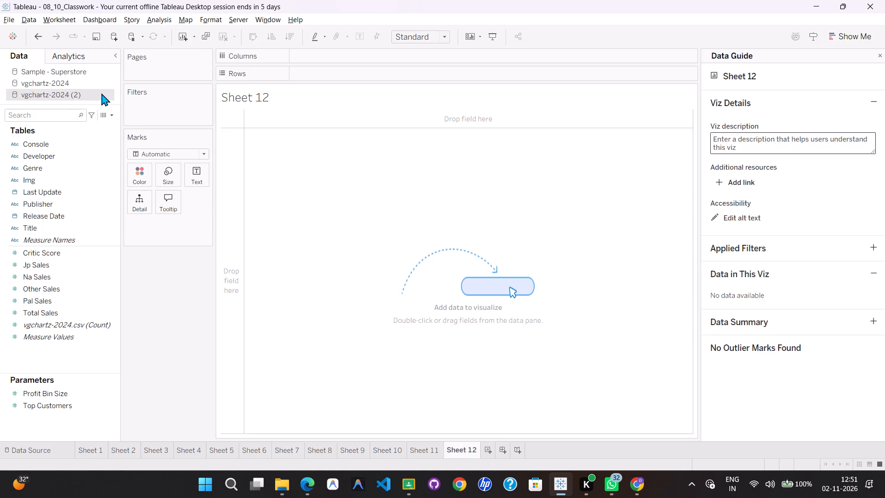
{"action": "left_click", "coordinate": [101, 93]}
On the data source page, preview the contents of vg_data_dictionary.csv and close the preview.
{"action": "left_click", "coordinate": [48, 453]}
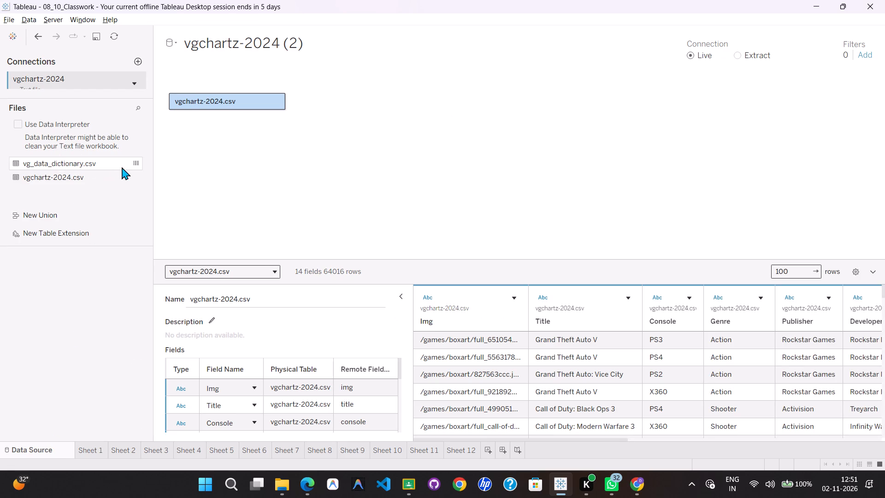
{"action": "left_click", "coordinate": [130, 162]}
{"action": "left_click", "coordinate": [134, 163]}
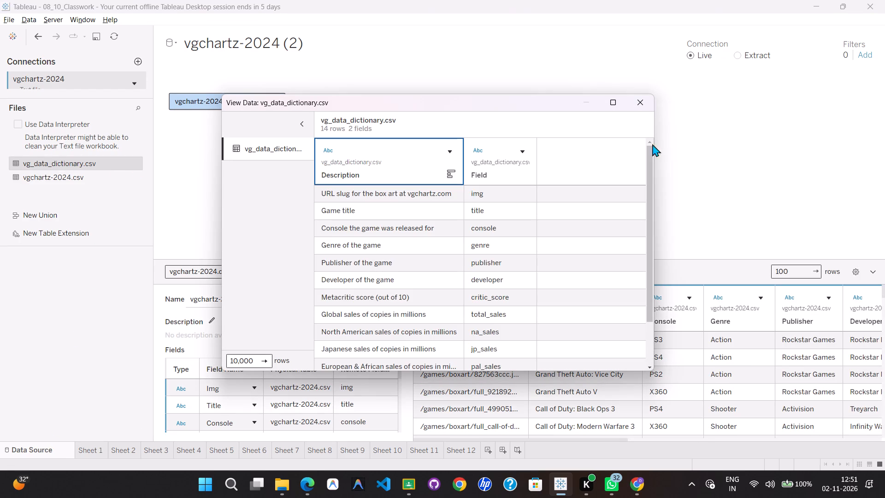
{"action": "left_click", "coordinate": [643, 106]}
{"action": "left_click", "coordinate": [82, 173]}
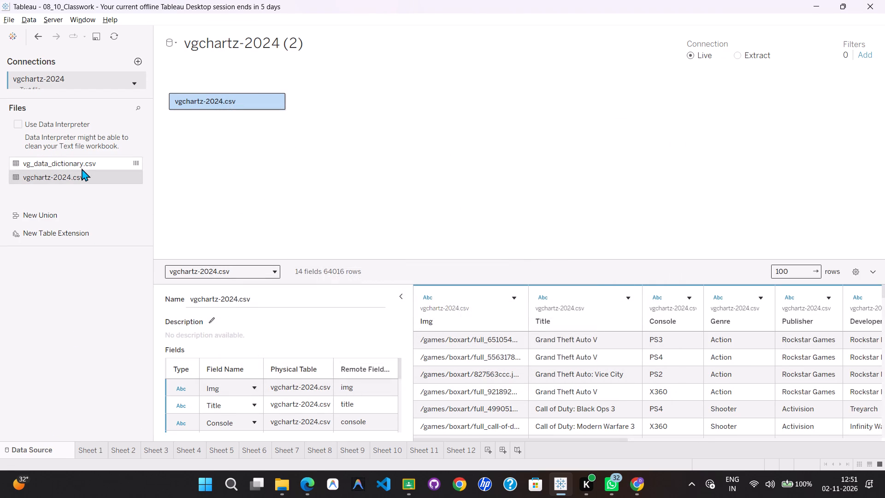
{"action": "left_click", "coordinate": [82, 166]}
{"action": "left_click", "coordinate": [83, 178]}
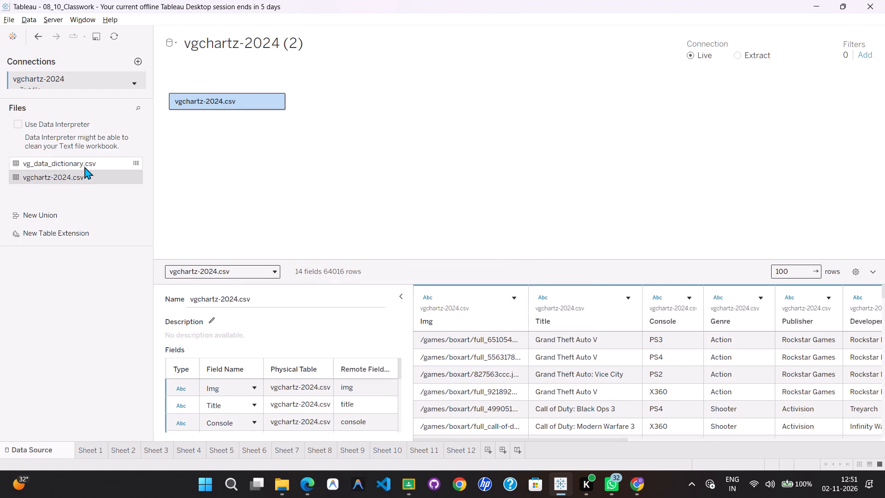
{"action": "left_click", "coordinate": [84, 166]}
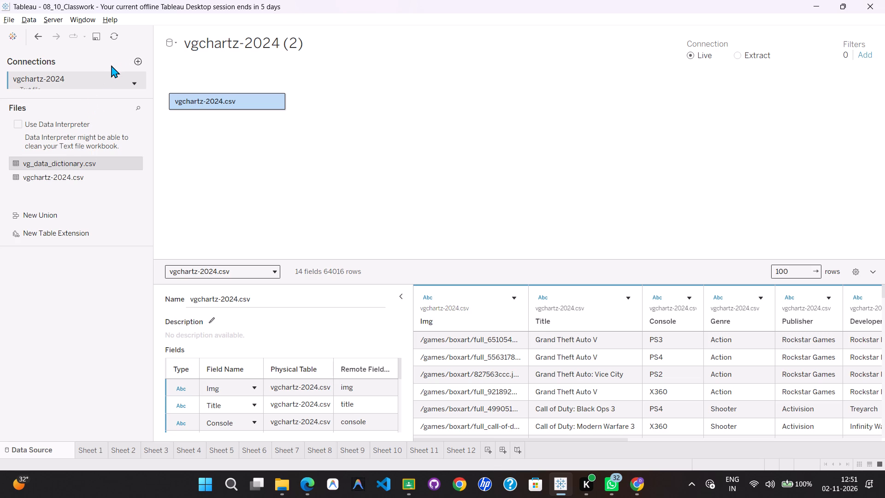
Edit the newly added vgchartz-2024 connection so it points to the vg_data_dictionary file.
{"action": "scroll", "coordinate": [109, 66], "scroll_direction": "down", "scroll_amount": 5}
{"action": "left_click", "coordinate": [136, 83]}
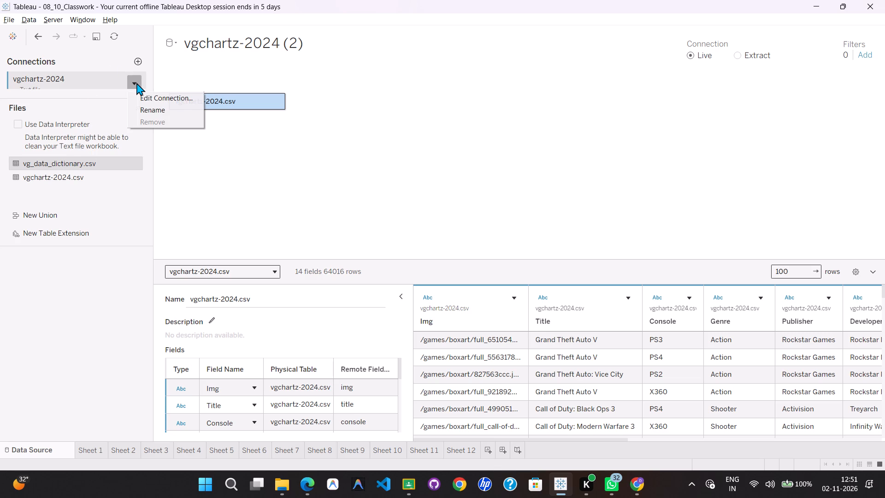
{"action": "left_click", "coordinate": [143, 100]}
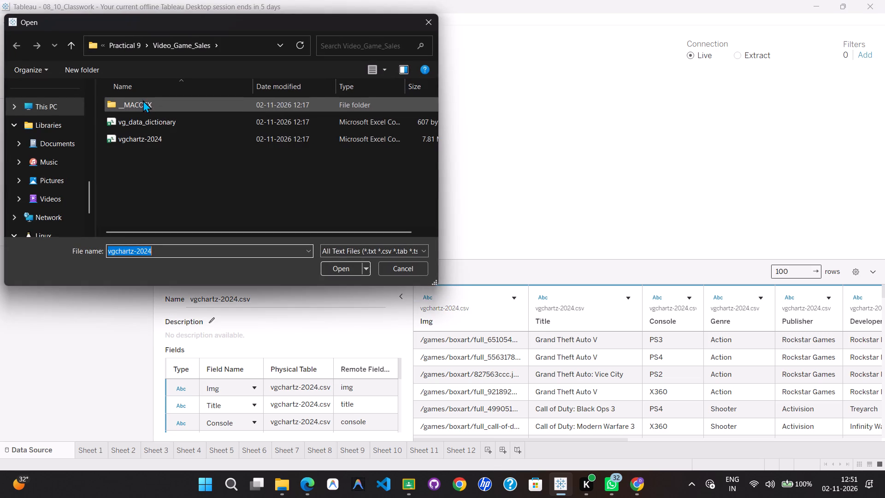
{"action": "double_click", "coordinate": [152, 121]}
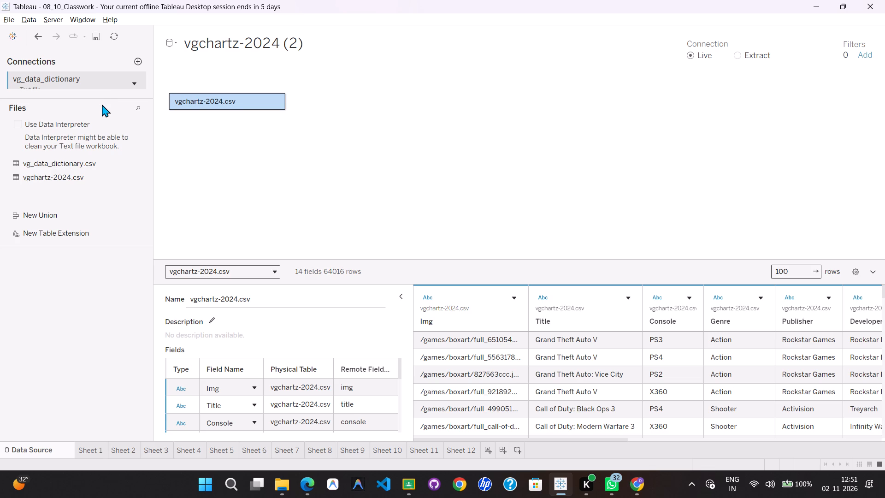
On Sheet 1, compare the fields of the two vgchartz-2024 data sources, check the Measure Names options, and return to Sheet 12.
{"action": "left_click", "coordinate": [94, 447]}
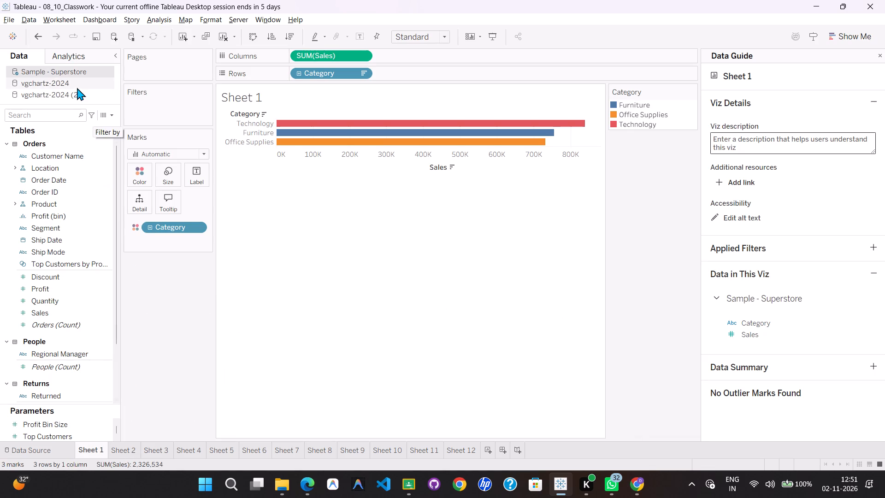
{"action": "left_click", "coordinate": [77, 92]}
{"action": "left_click", "coordinate": [75, 85]}
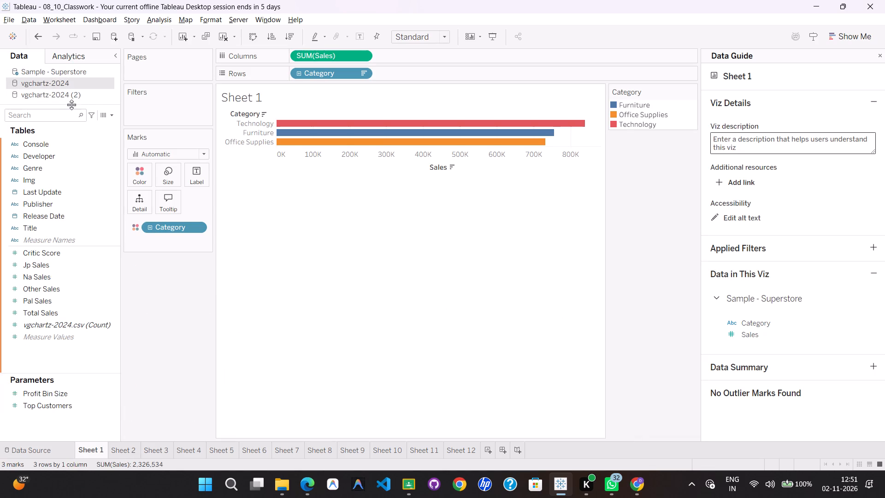
{"action": "left_click", "coordinate": [71, 96]}
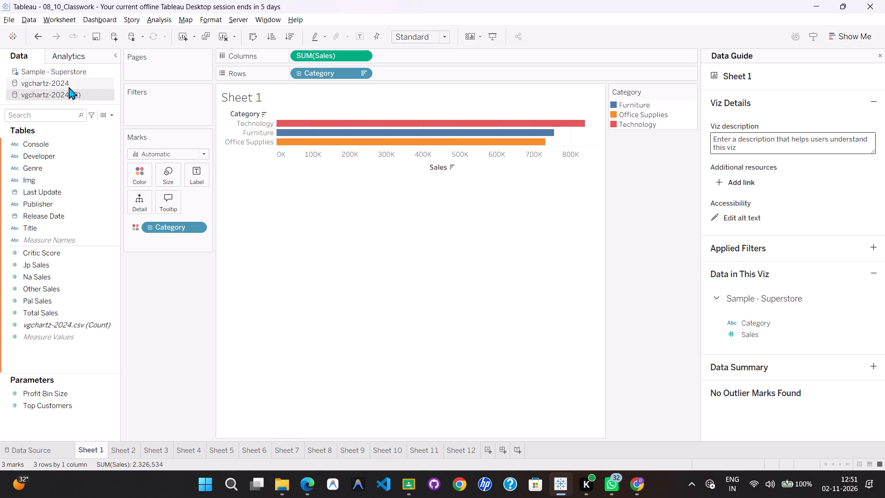
{"action": "left_click", "coordinate": [69, 87]}
{"action": "left_click", "coordinate": [69, 99]}
{"action": "left_click", "coordinate": [73, 245]}
{"action": "left_click", "coordinate": [110, 239]}
{"action": "left_click", "coordinate": [113, 239]}
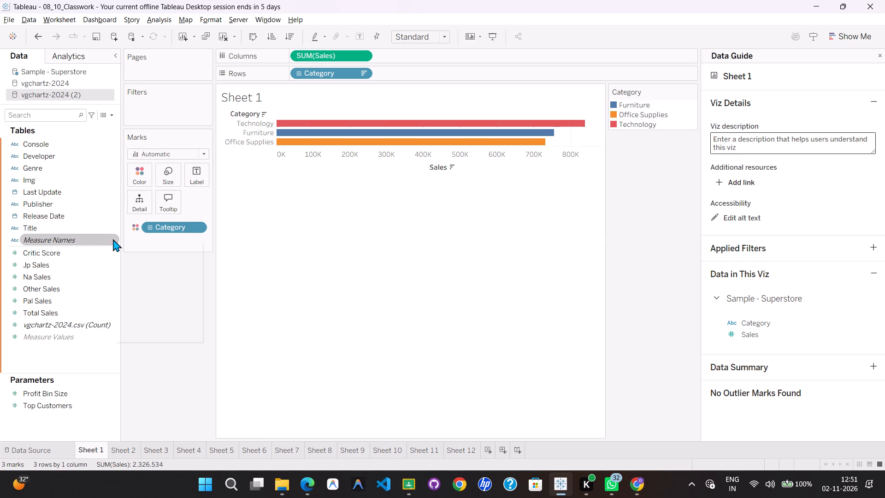
{"action": "left_click", "coordinate": [90, 239]}
{"action": "left_click", "coordinate": [112, 240]}
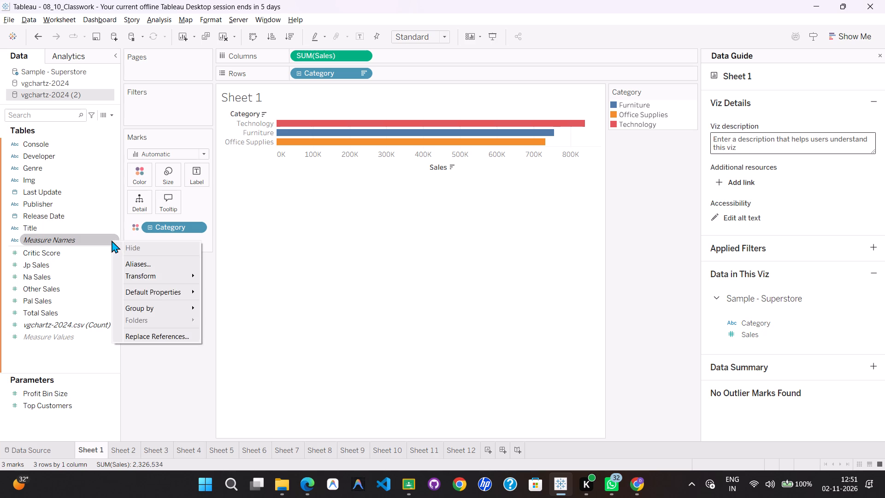
{"action": "left_click", "coordinate": [112, 240]}
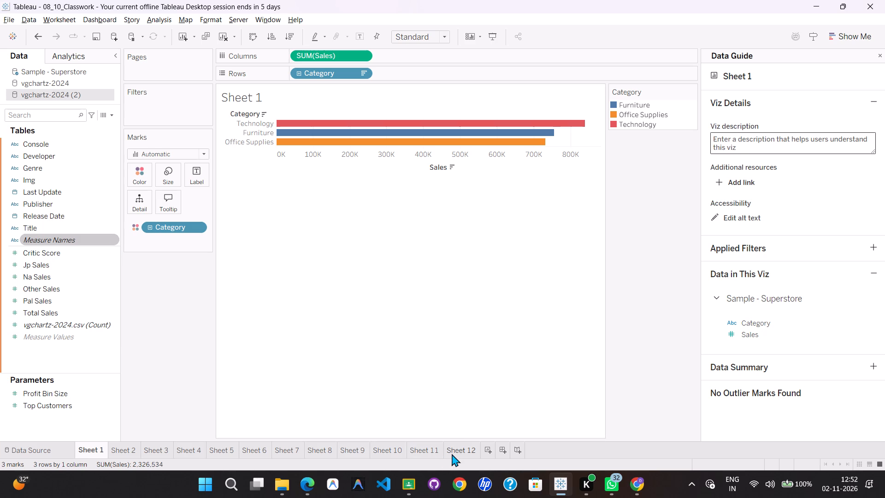
{"action": "left_click", "coordinate": [459, 452]}
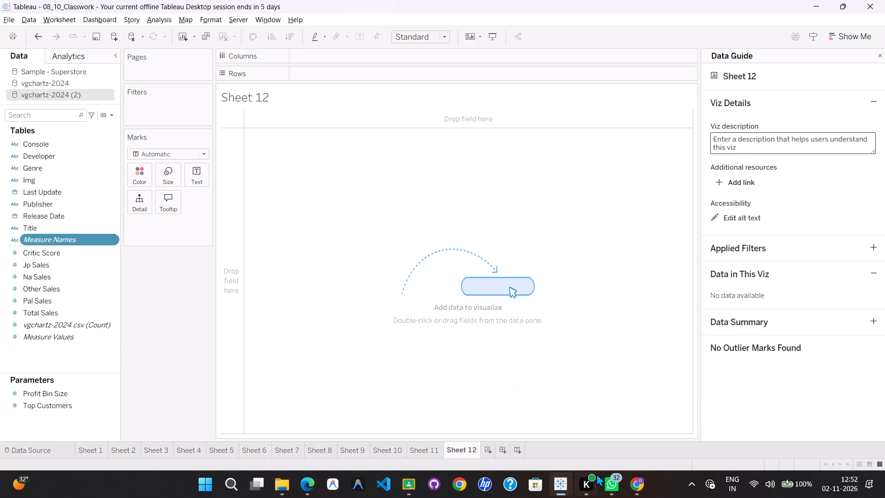
Following the Practical 9 PDF, build a Sheet 12 bar chart with Genre on Rows and SUM(Total Sales) on Columns.
{"action": "left_click", "coordinate": [310, 497]}
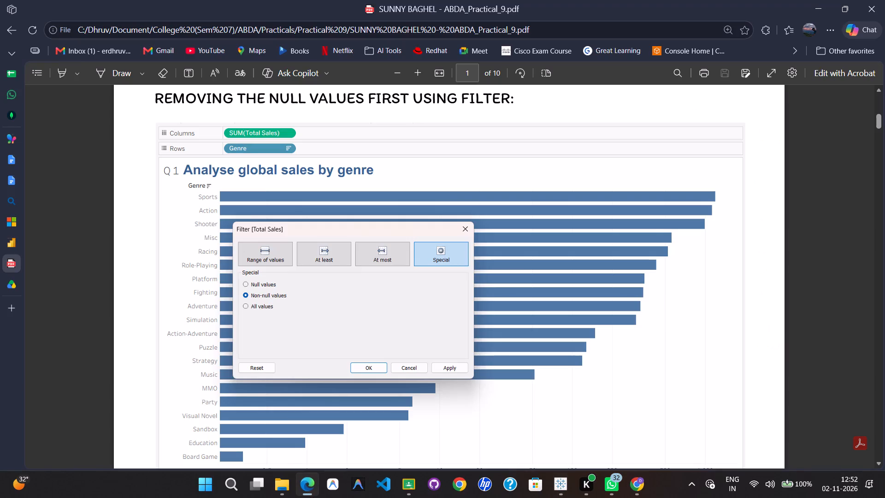
{"action": "key", "text": "alt+Tab"}
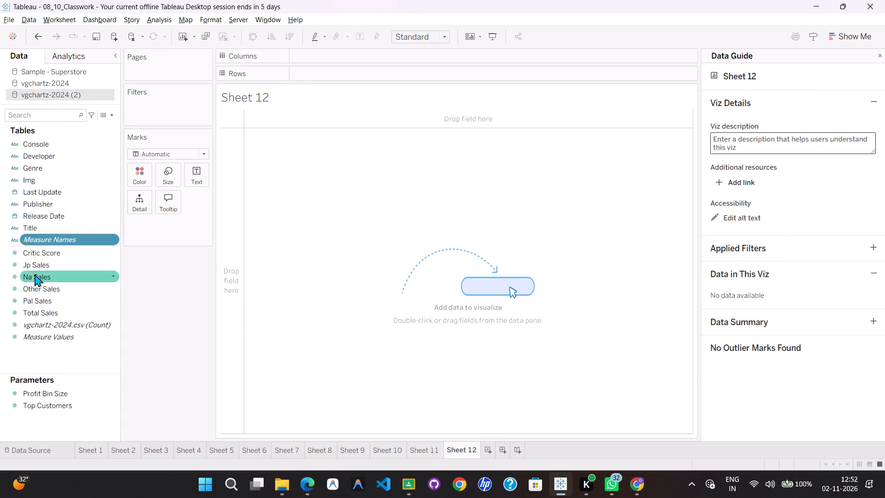
{"action": "left_click_drag", "start_coordinate": [51, 171], "coordinate": [295, 51]}
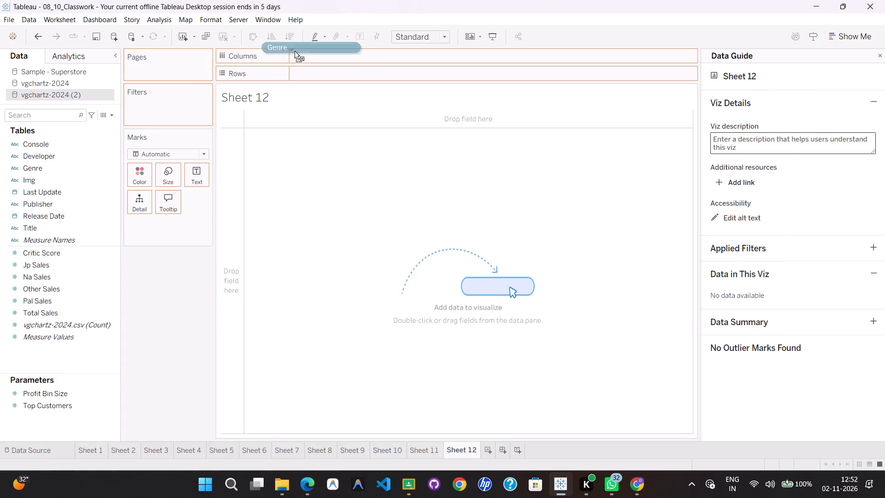
{"action": "left_click_drag", "start_coordinate": [295, 51], "coordinate": [326, 76]}
{"action": "key", "text": "alt+Tab"}
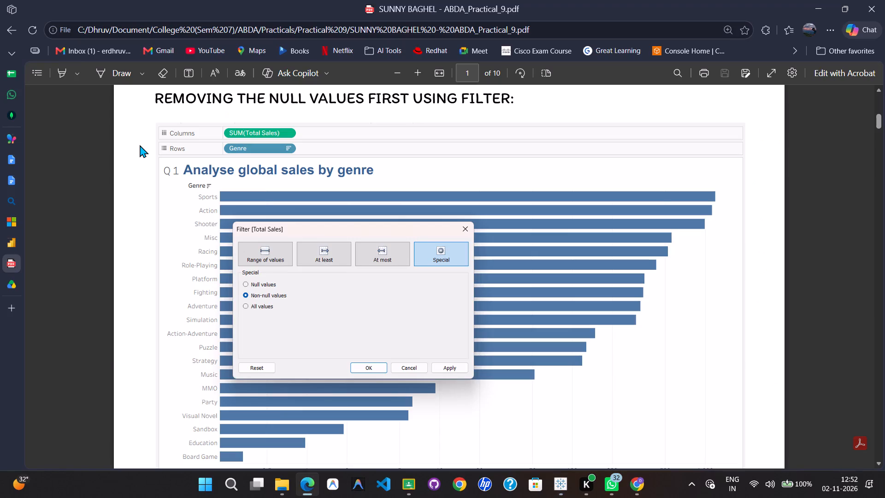
{"action": "key", "text": "alt+Tab"}
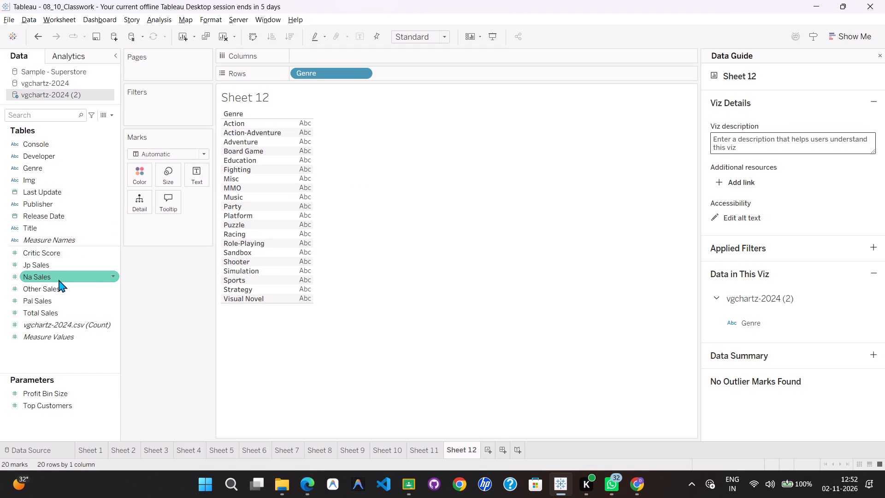
{"action": "left_click_drag", "start_coordinate": [50, 313], "coordinate": [277, 140]}
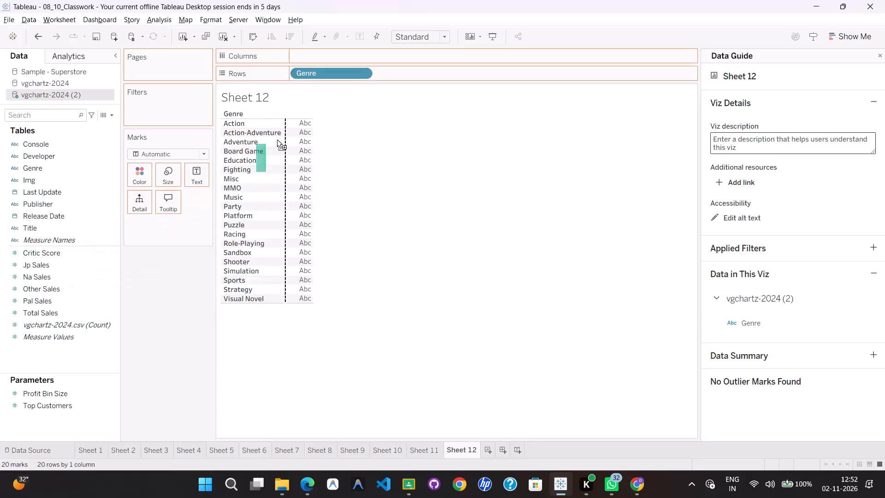
{"action": "left_click_drag", "start_coordinate": [277, 140], "coordinate": [333, 59]}
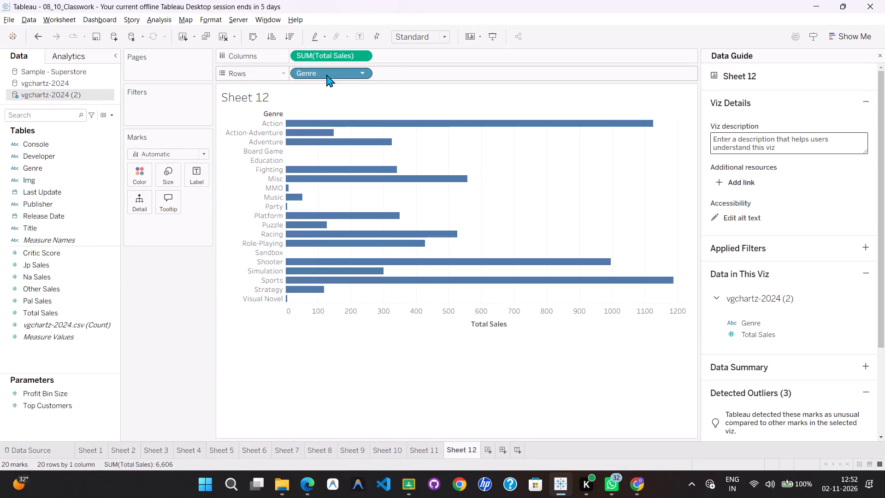
Sort the genres by Total Sales in descending order and compare the chart with the Q1 figure in the Practical 9 PDF.
{"action": "key", "text": "alt+Tab"}
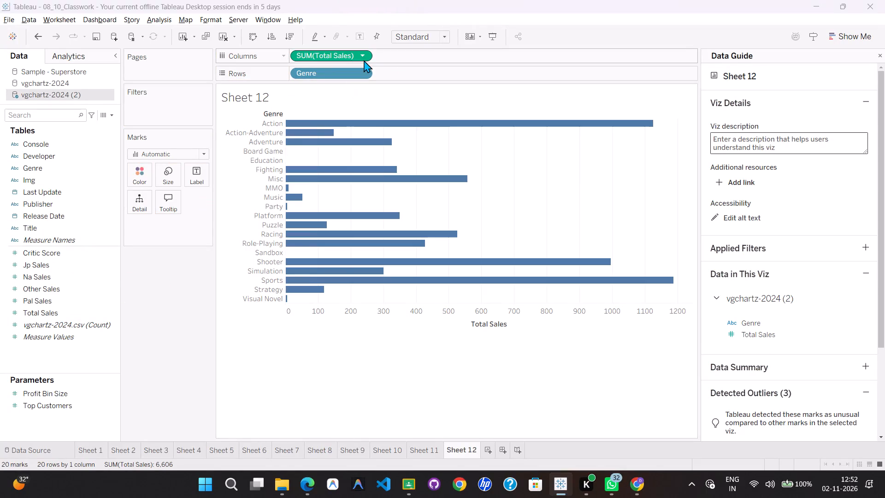
{"action": "key", "text": "alt+Tab"}
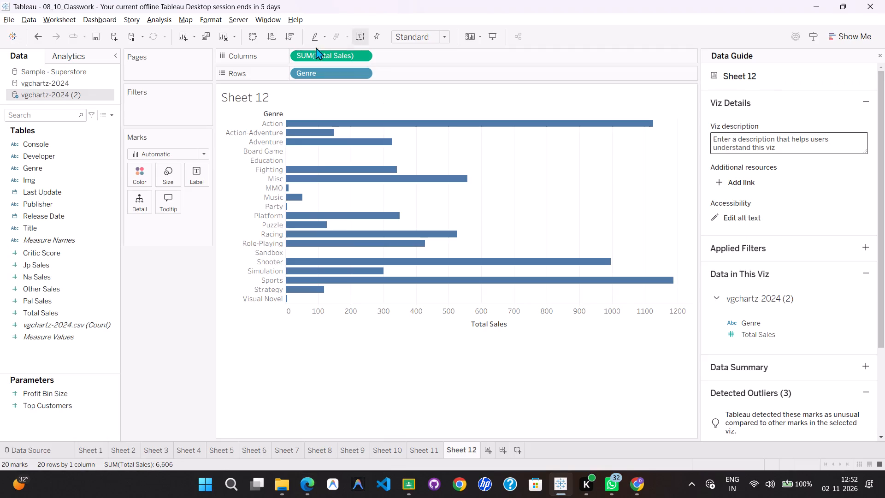
{"action": "left_click", "coordinate": [286, 37]}
{"action": "key", "text": "alt+Tab"}
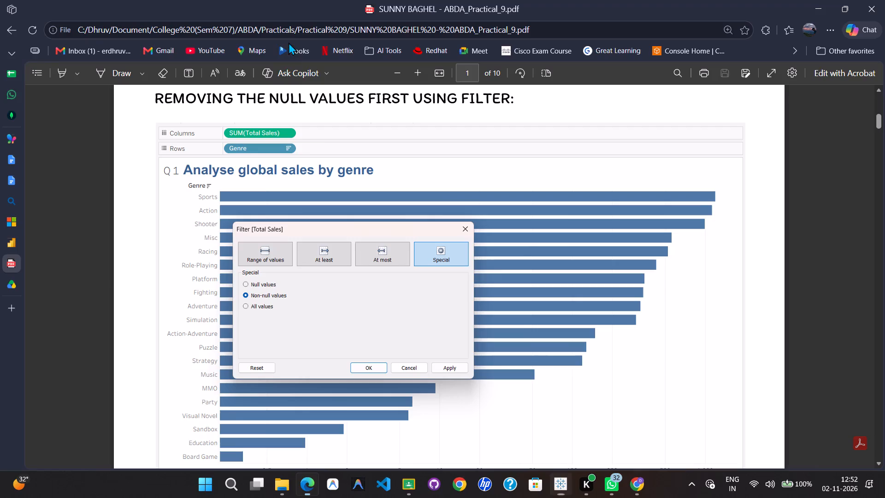
{"action": "key", "text": "alt+Tab"}
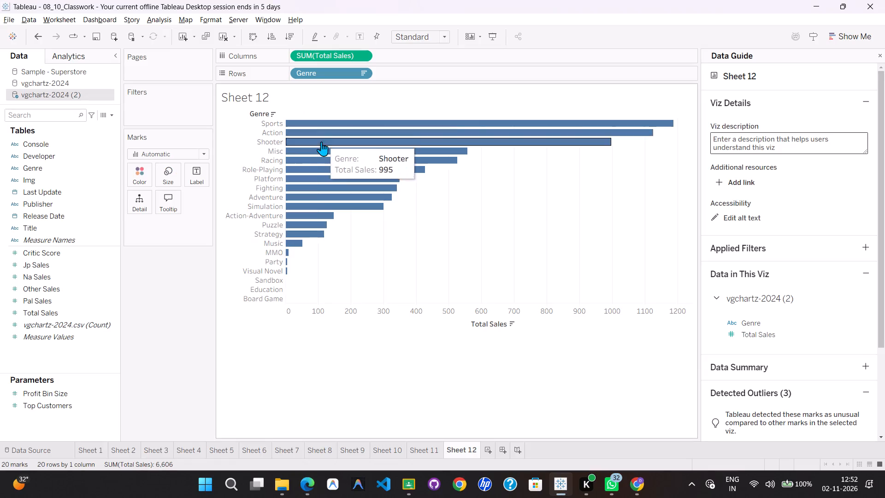
{"action": "key", "text": "alt+Tab"}
{"action": "scroll", "coordinate": [291, 296], "scroll_direction": "down", "scroll_amount": 2}
{"action": "key", "text": "alt+Tab"}
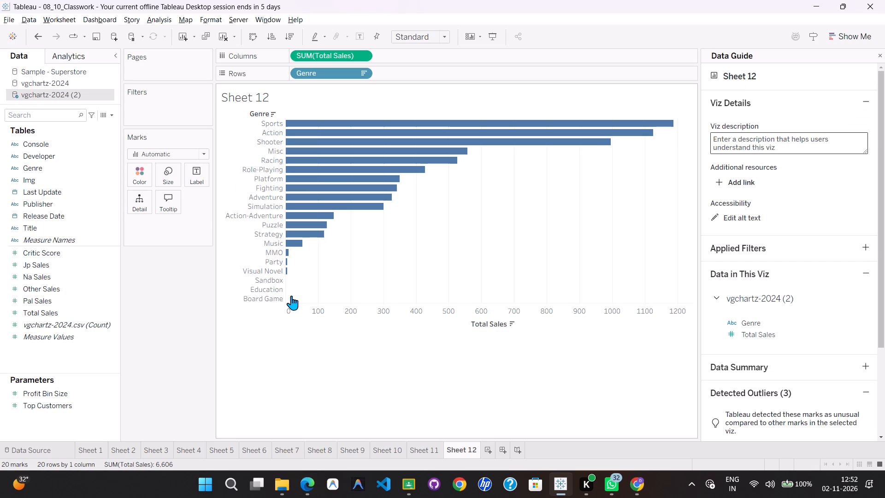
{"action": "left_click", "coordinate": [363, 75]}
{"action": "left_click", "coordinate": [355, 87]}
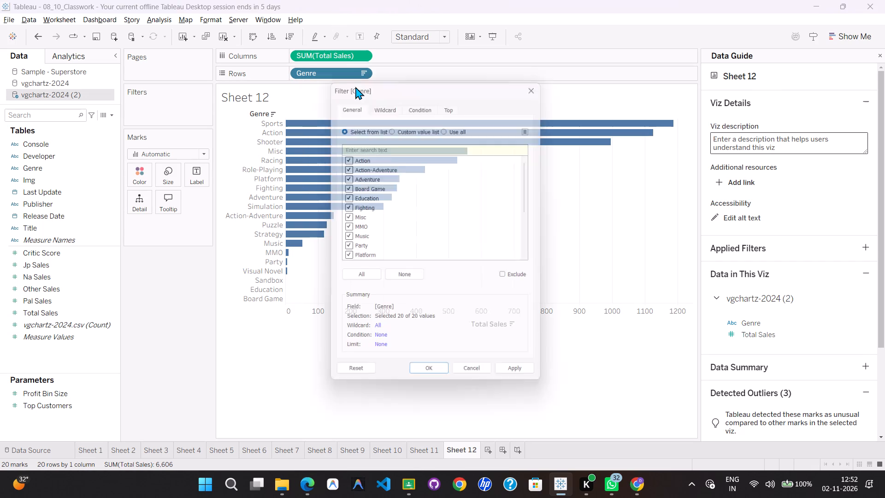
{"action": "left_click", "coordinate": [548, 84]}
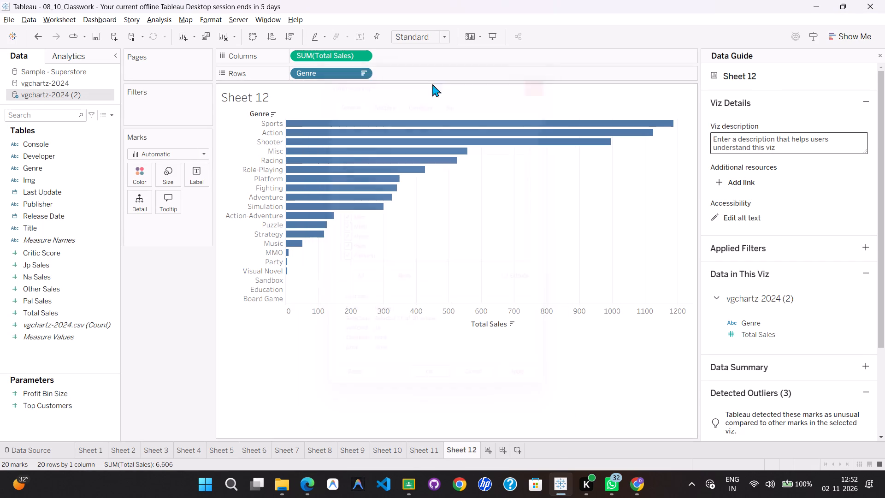
Show filters for Genre and SUM(Total Sales) on Sheet 12.
{"action": "left_click", "coordinate": [361, 72]}
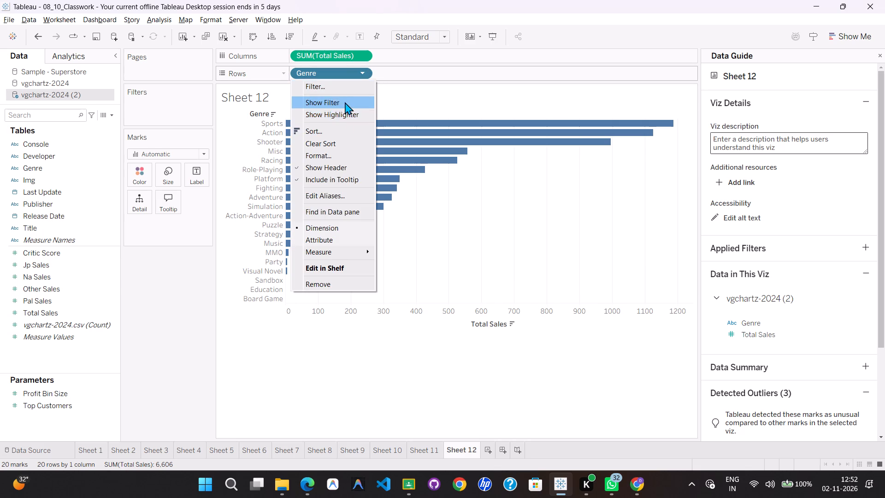
{"action": "left_click", "coordinate": [345, 102]}
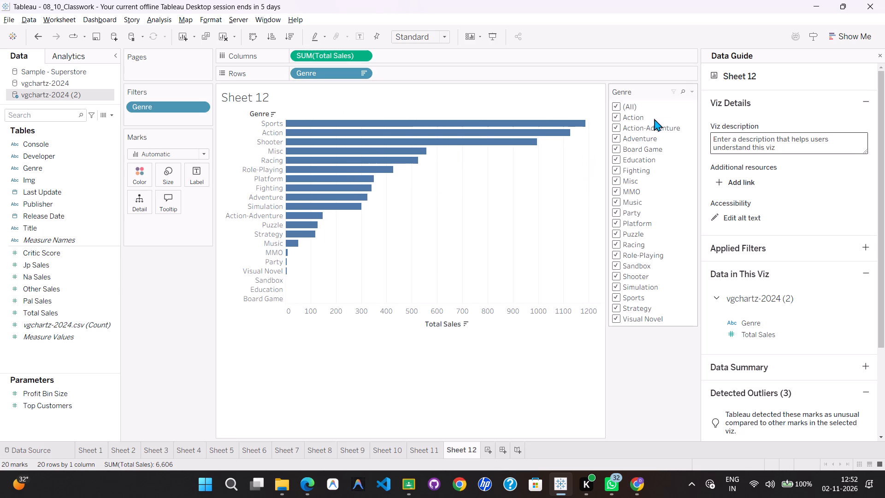
{"action": "key", "text": "Escape"}
{"action": "left_click", "coordinate": [362, 54]}
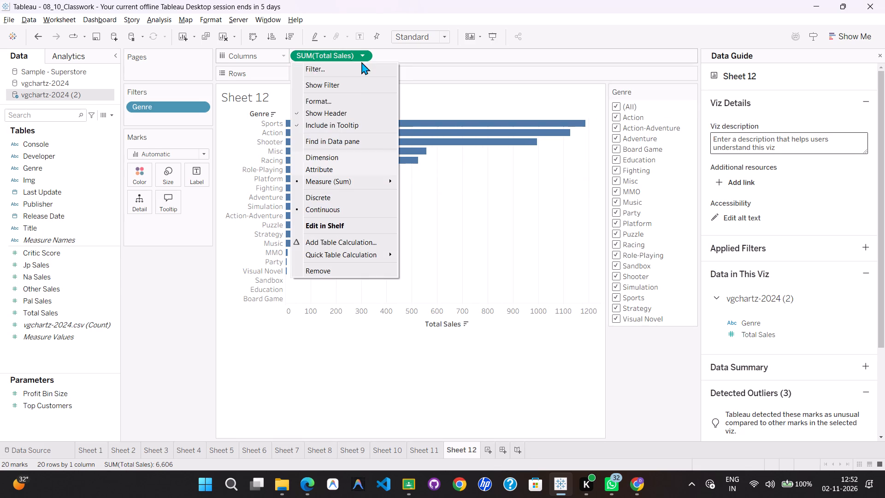
{"action": "left_click", "coordinate": [354, 85]}
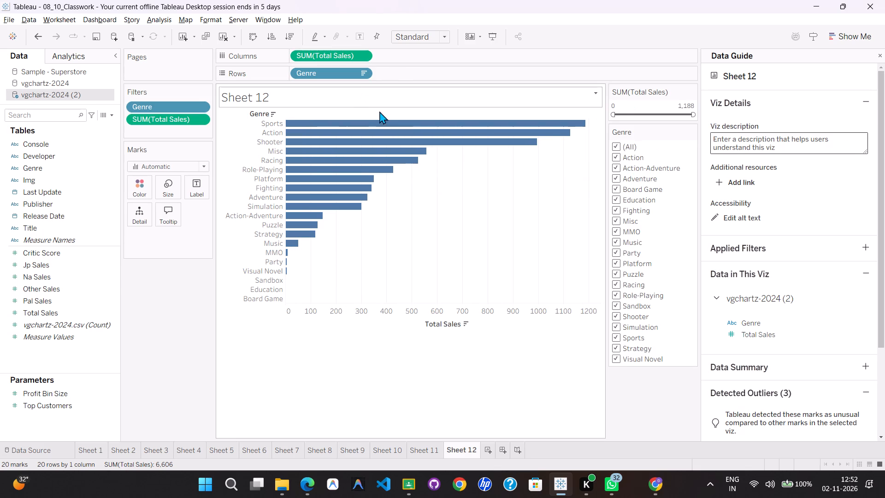
Hide the SUM(Total Sales) and Genre filter cards, keeping both fields on the Filters shelf.
{"action": "left_click", "coordinate": [692, 92]}
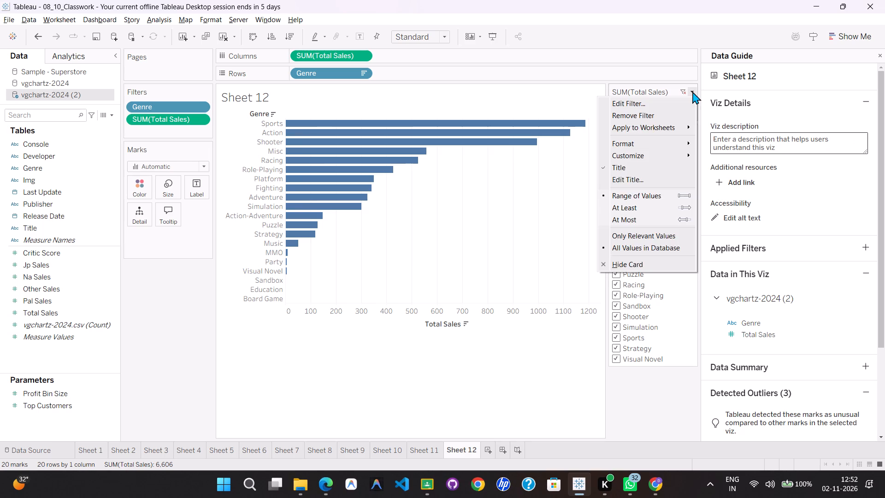
{"action": "left_click", "coordinate": [692, 91]}
{"action": "left_click", "coordinate": [692, 91]}
{"action": "left_click", "coordinate": [681, 86]}
{"action": "left_click", "coordinate": [682, 90]}
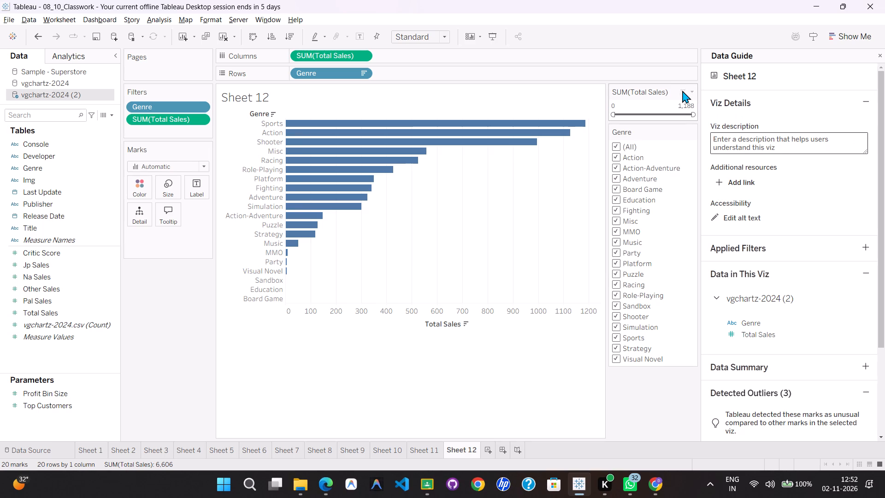
{"action": "left_click", "coordinate": [689, 95]}
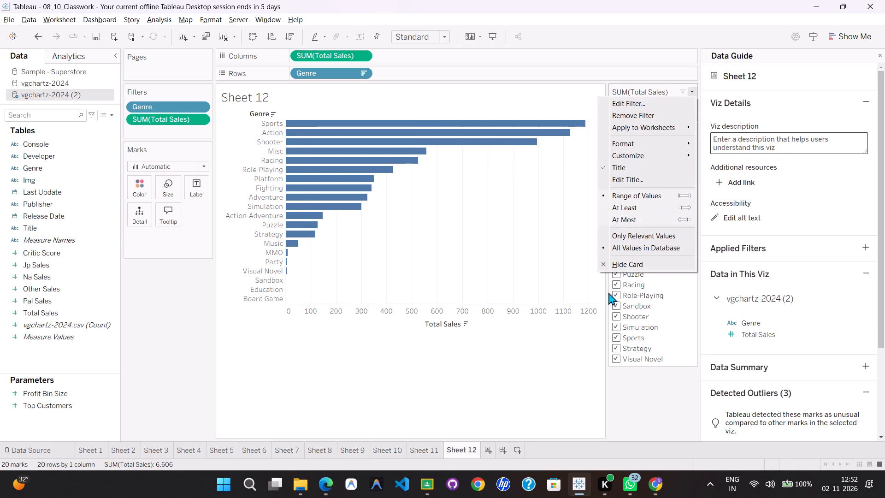
{"action": "left_click", "coordinate": [610, 261]}
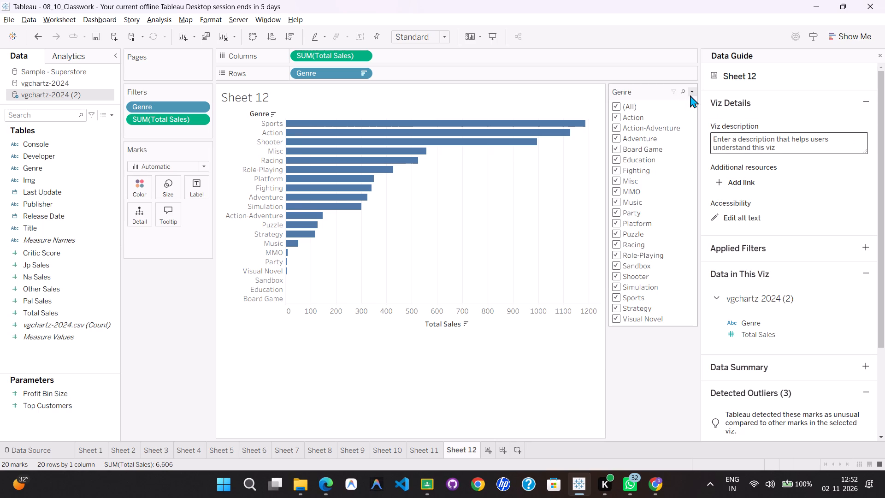
{"action": "left_click", "coordinate": [690, 95]}
{"action": "left_click", "coordinate": [608, 346]}
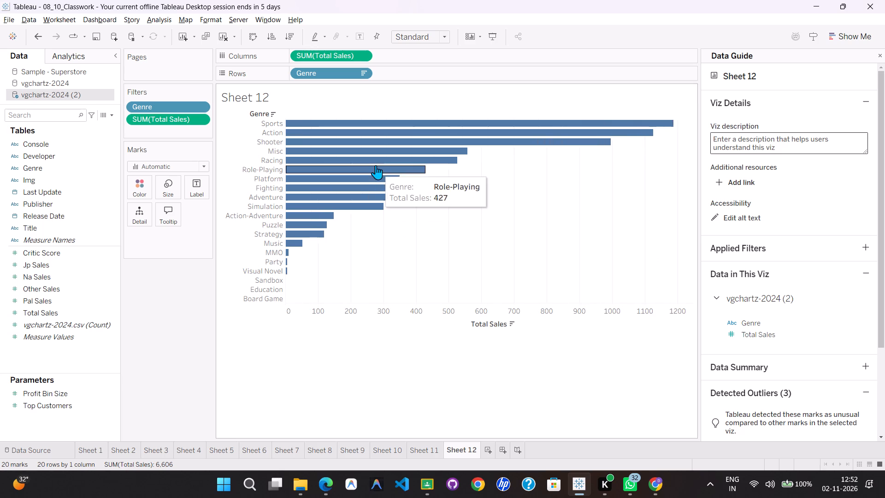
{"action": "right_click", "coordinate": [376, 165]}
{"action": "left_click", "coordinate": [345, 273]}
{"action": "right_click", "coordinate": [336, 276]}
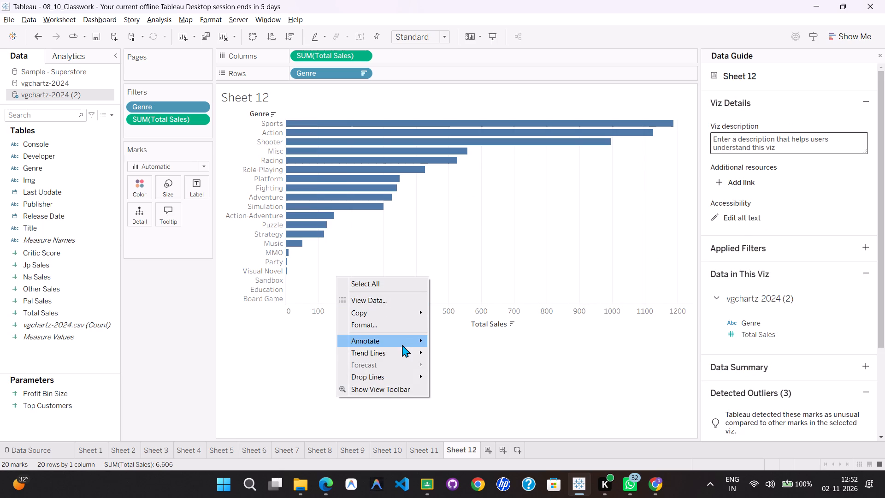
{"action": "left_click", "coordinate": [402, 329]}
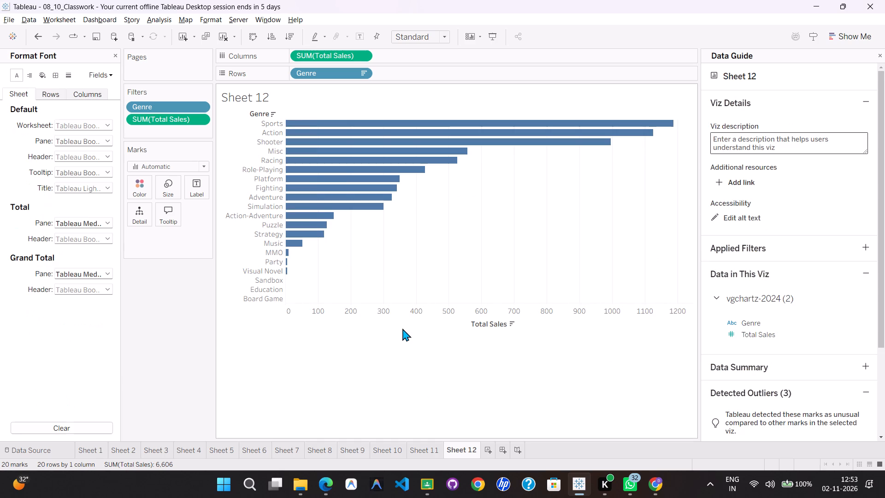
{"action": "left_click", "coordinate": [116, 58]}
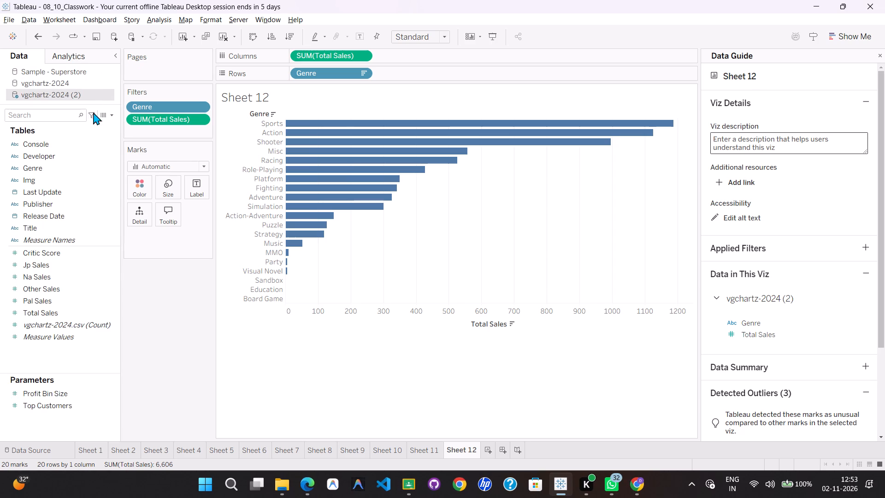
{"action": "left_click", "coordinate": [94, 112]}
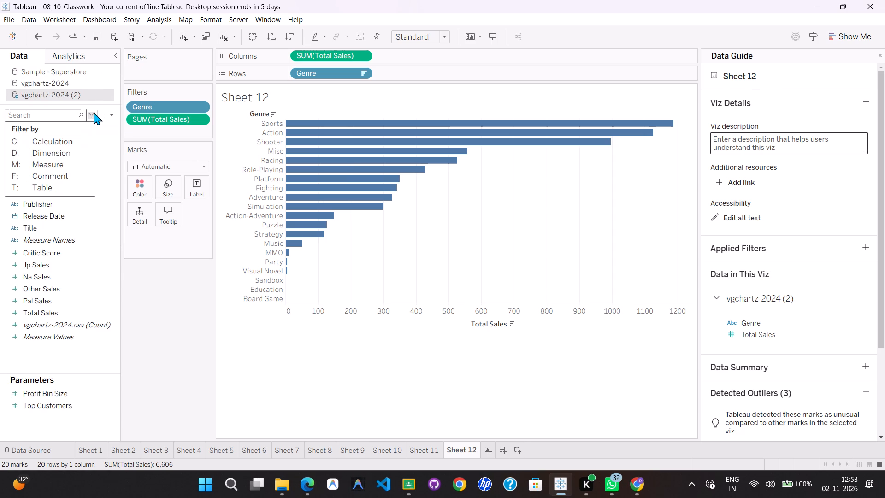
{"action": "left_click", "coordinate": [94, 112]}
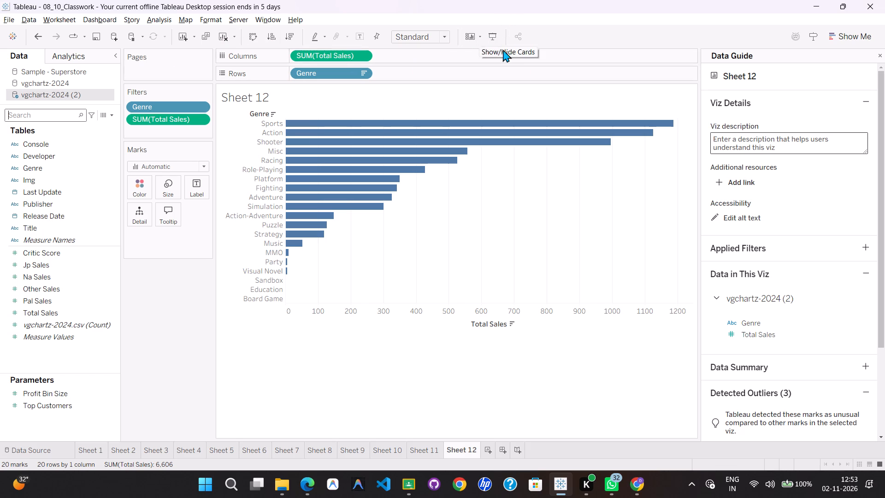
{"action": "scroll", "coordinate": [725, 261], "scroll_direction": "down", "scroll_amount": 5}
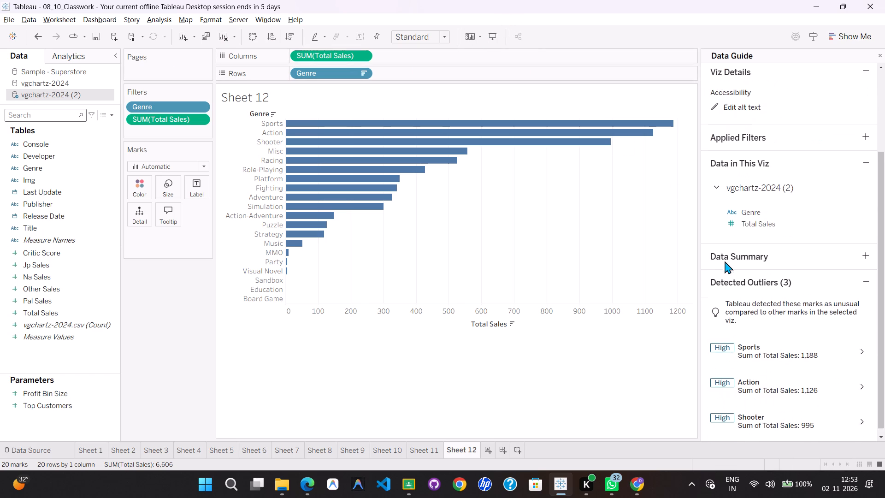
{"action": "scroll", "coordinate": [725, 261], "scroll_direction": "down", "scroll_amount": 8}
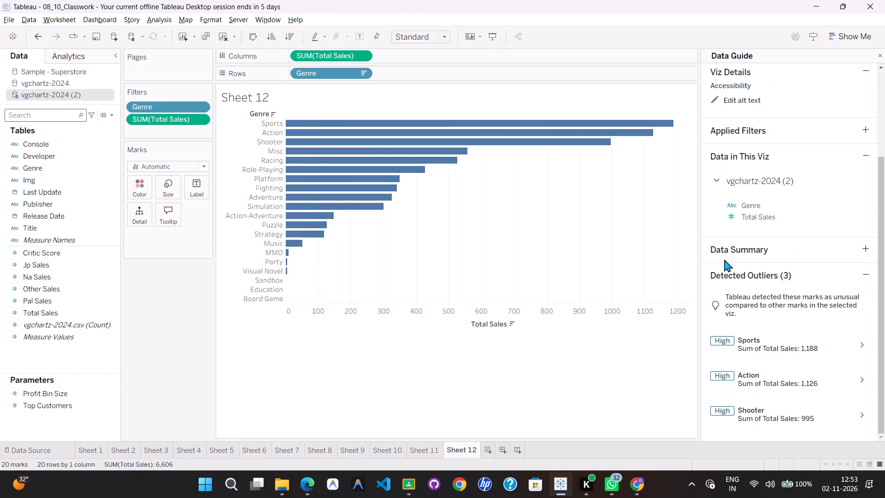
Following the Practical 9 PDF, set the SUM(Total Sales) filter to the special option Non-null values.
{"action": "key", "text": "alt+Tab"}
{"action": "scroll", "coordinate": [724, 259], "scroll_direction": "up", "scroll_amount": 3}
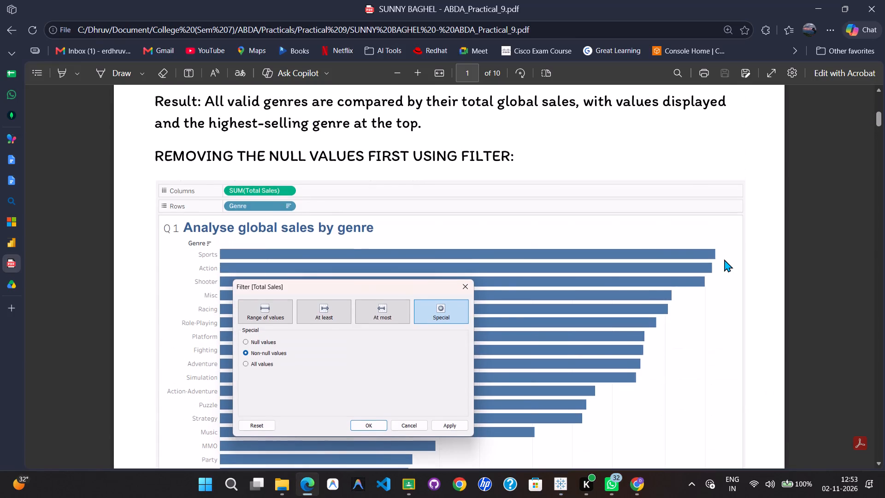
{"action": "key", "text": "alt+Tab"}
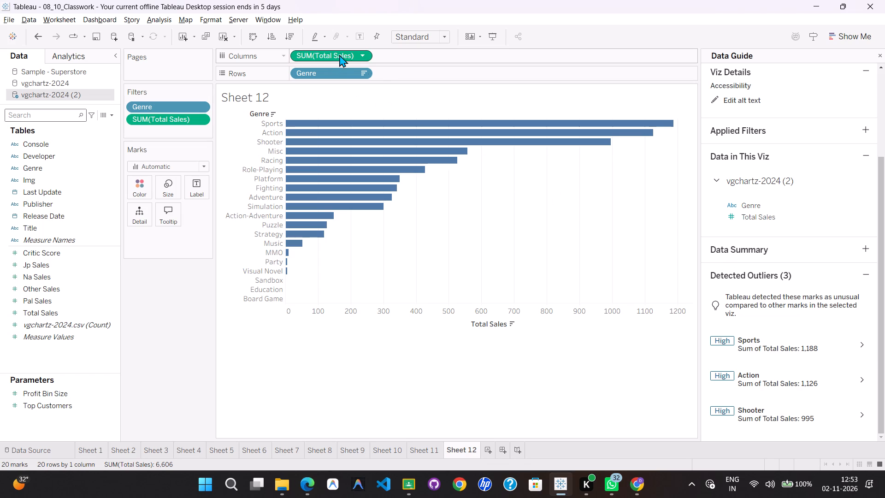
{"action": "left_click", "coordinate": [363, 57]}
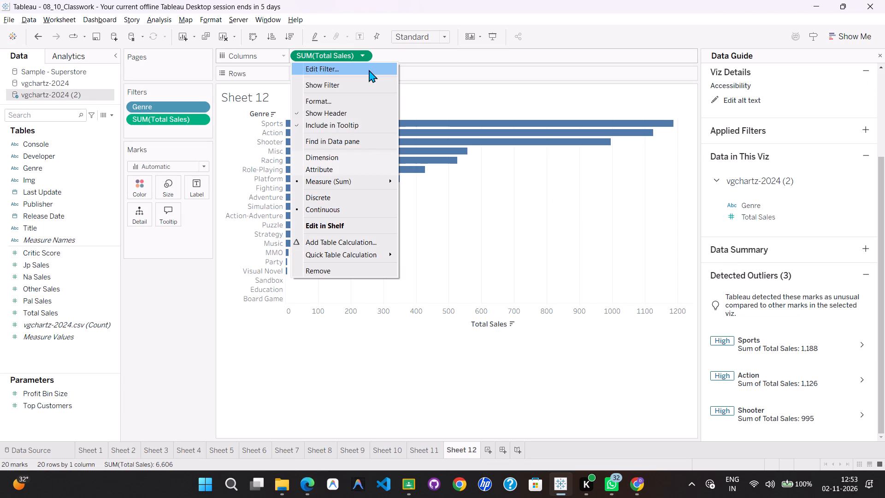
{"action": "left_click", "coordinate": [369, 70]}
{"action": "left_click", "coordinate": [351, 226]}
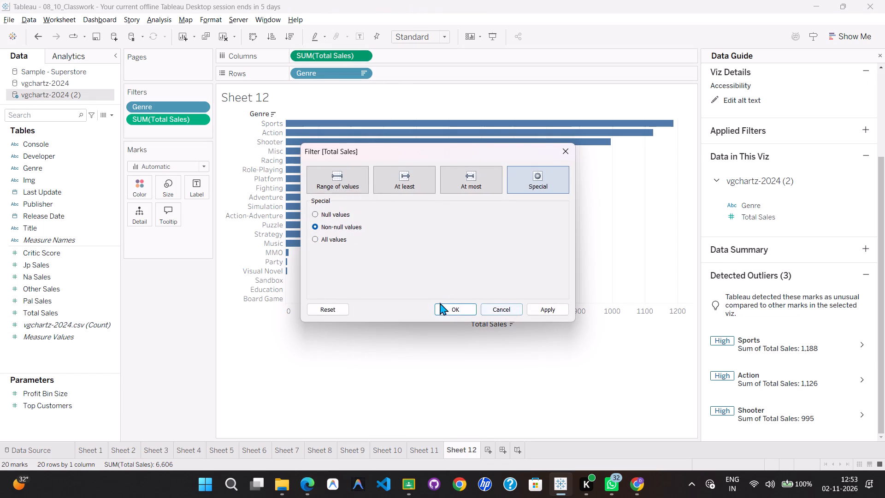
{"action": "key", "text": "alt+Tab"}
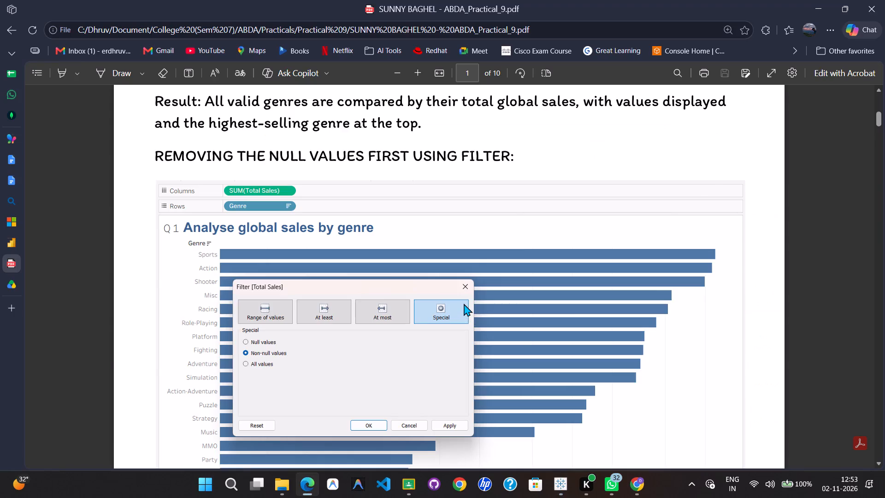
{"action": "key", "text": "alt+Tab"}
{"action": "left_click", "coordinate": [451, 313]}
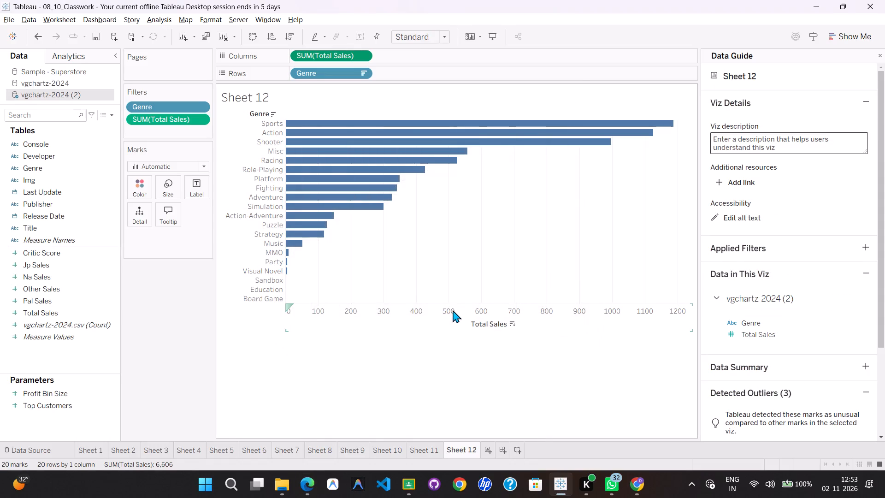
Compare Sheet 12's genre bar chart with the Q1 global sales by genre figure in the Practical 9 PDF.
{"action": "left_click", "coordinate": [411, 264]}
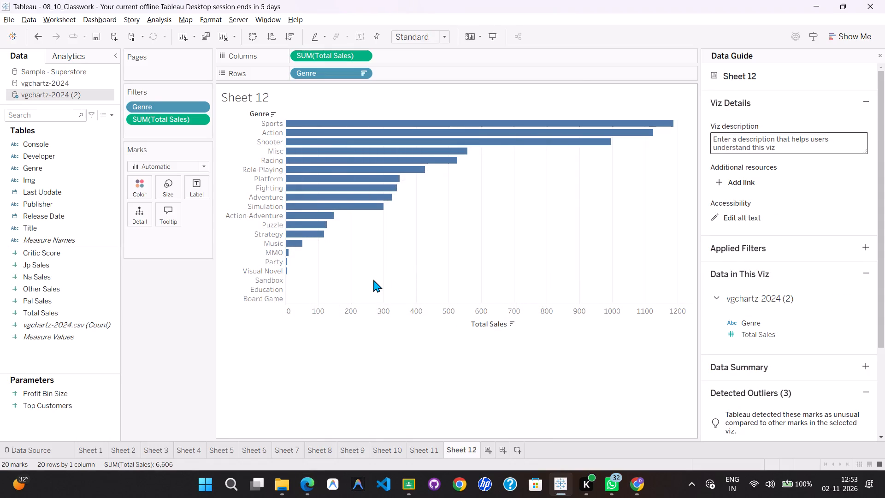
{"action": "key", "text": "alt+Tab"}
{"action": "key", "text": "alt+Tab"}
{"action": "scroll", "coordinate": [397, 235], "scroll_direction": "up", "scroll_amount": 2}
{"action": "key", "text": "alt+Tab"}
{"action": "scroll", "coordinate": [397, 235], "scroll_direction": "down", "scroll_amount": 2}
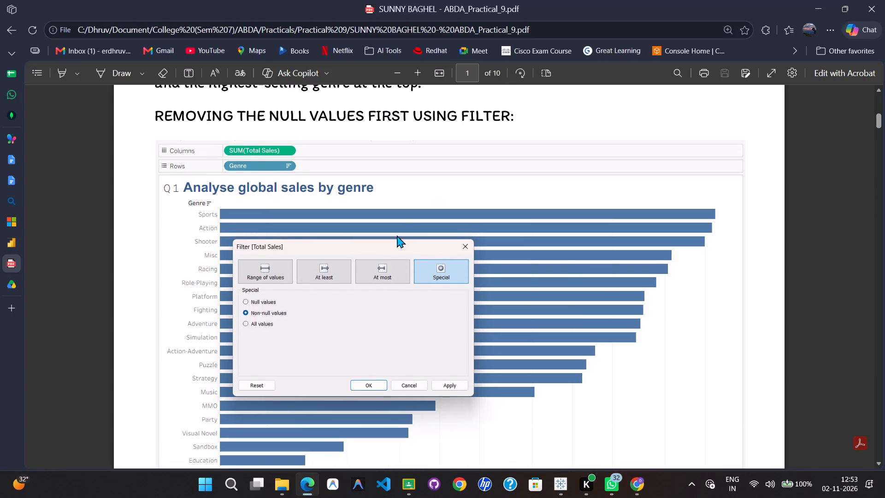
{"action": "scroll", "coordinate": [397, 235], "scroll_direction": "down", "scroll_amount": 1}
{"action": "key", "text": "alt+Tab"}
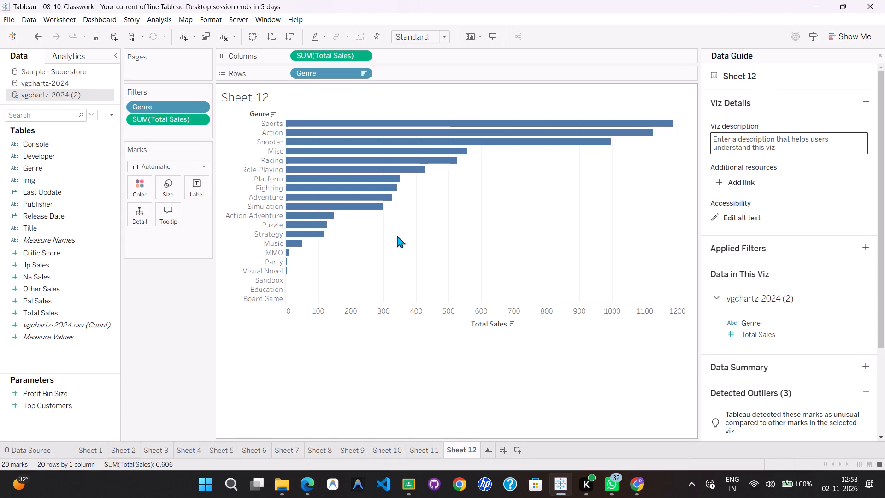
{"action": "key", "text": "alt+Tab"}
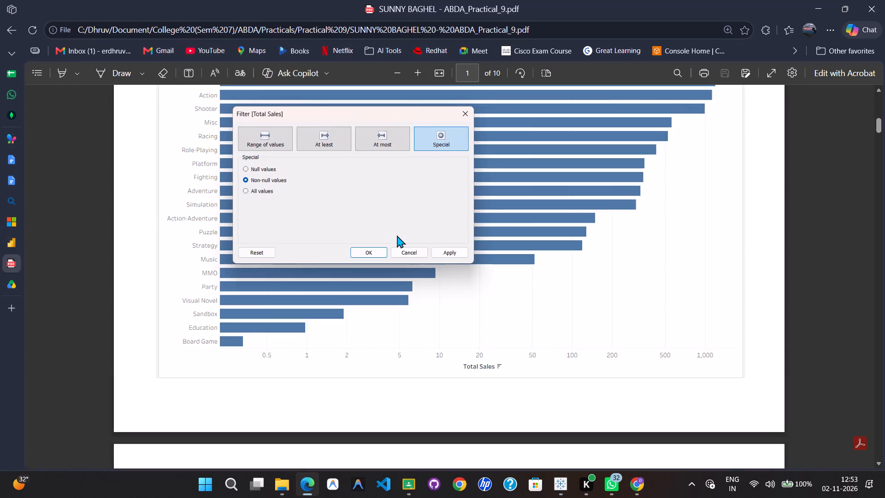
{"action": "scroll", "coordinate": [397, 235], "scroll_direction": "up", "scroll_amount": 2}
{"action": "scroll", "coordinate": [397, 235], "scroll_direction": "down", "scroll_amount": 1}
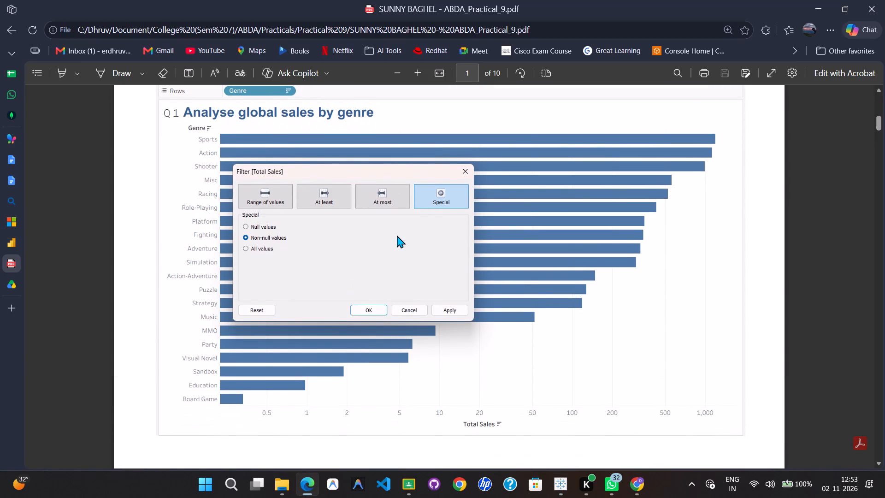
{"action": "key", "text": "alt+Tab"}
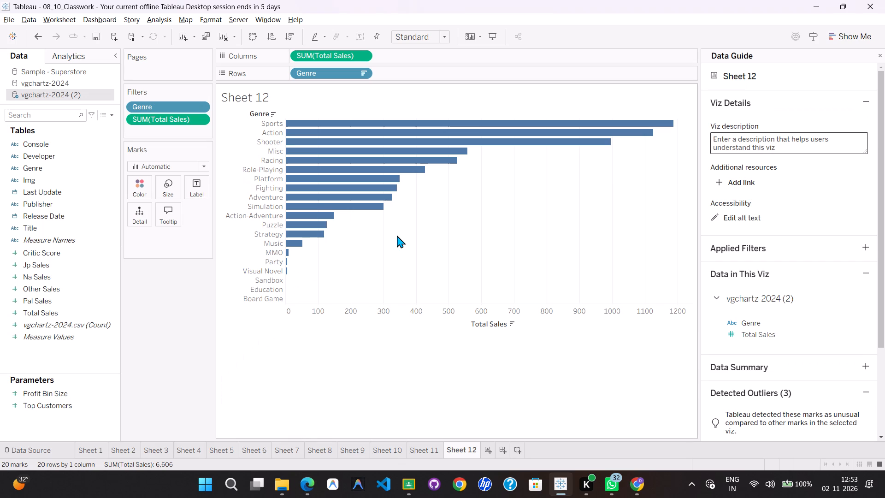
Place SUM(Total Sales) above Genre on the Filters shelf.
{"action": "left_click_drag", "start_coordinate": [180, 118], "coordinate": [181, 93]}
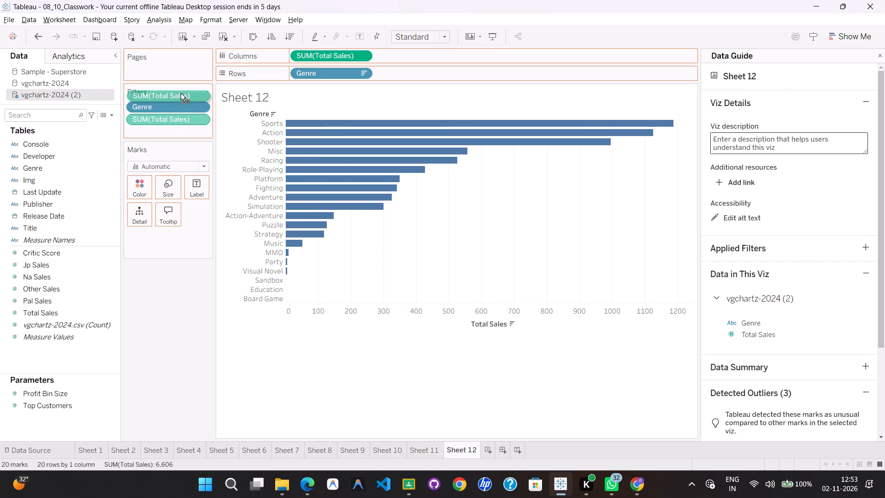
{"action": "left_click_drag", "start_coordinate": [181, 93], "coordinate": [180, 100]}
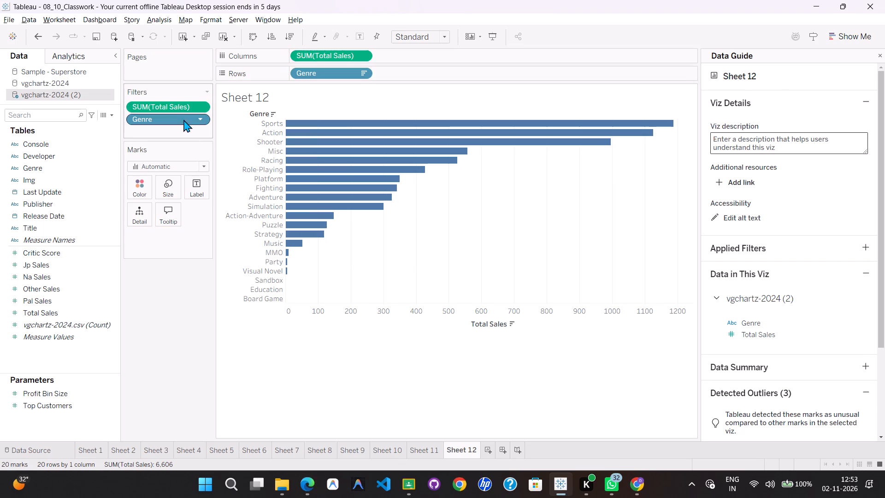
Swap the chart axes with Genre on Columns and SUM(Total Sales) on Rows, sorted descending by Total Sales.
{"action": "left_click_drag", "start_coordinate": [316, 75], "coordinate": [324, 55]}
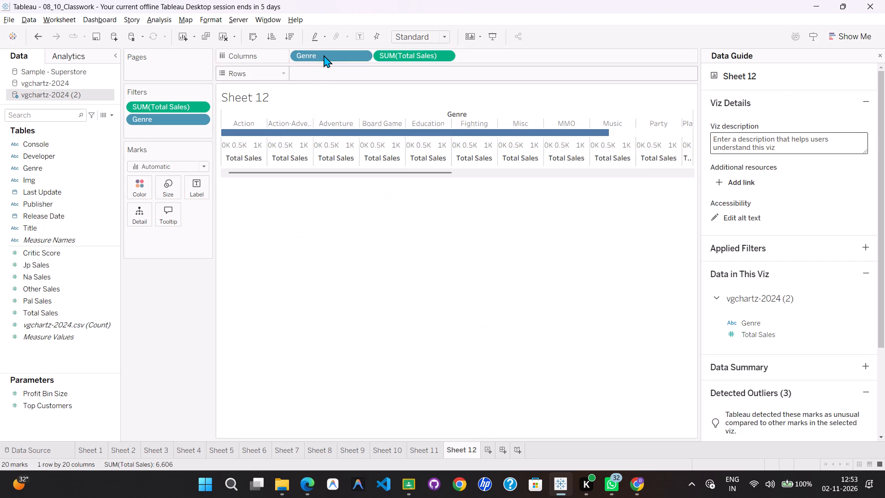
{"action": "left_click_drag", "start_coordinate": [398, 57], "coordinate": [365, 74]}
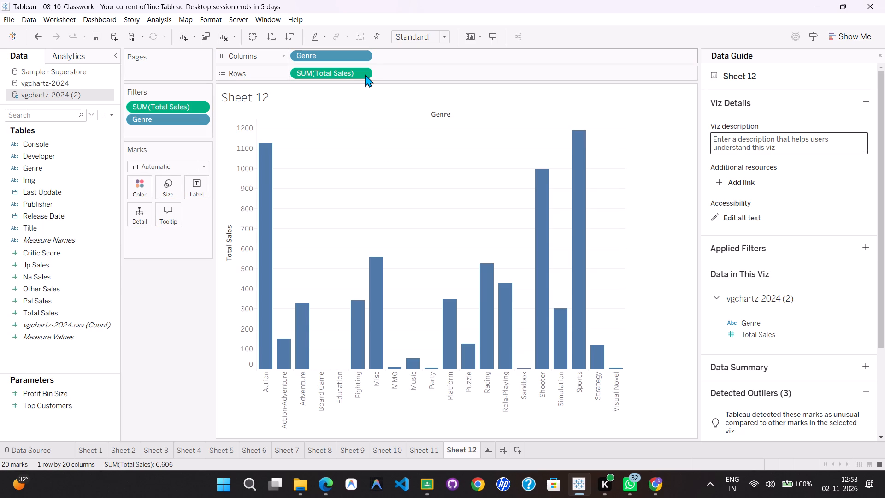
{"action": "left_click", "coordinate": [291, 43]}
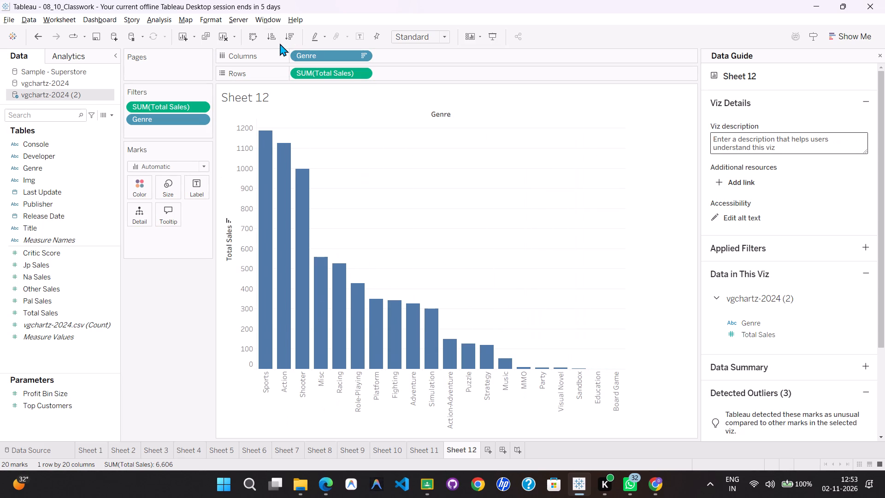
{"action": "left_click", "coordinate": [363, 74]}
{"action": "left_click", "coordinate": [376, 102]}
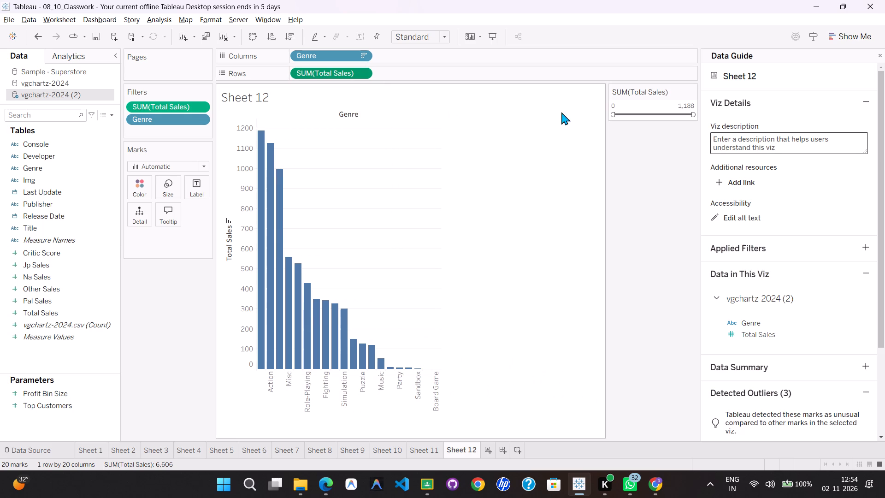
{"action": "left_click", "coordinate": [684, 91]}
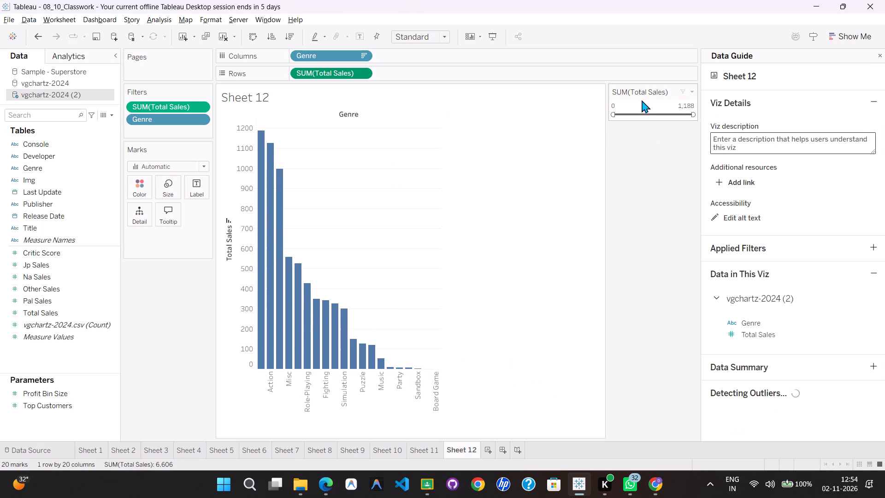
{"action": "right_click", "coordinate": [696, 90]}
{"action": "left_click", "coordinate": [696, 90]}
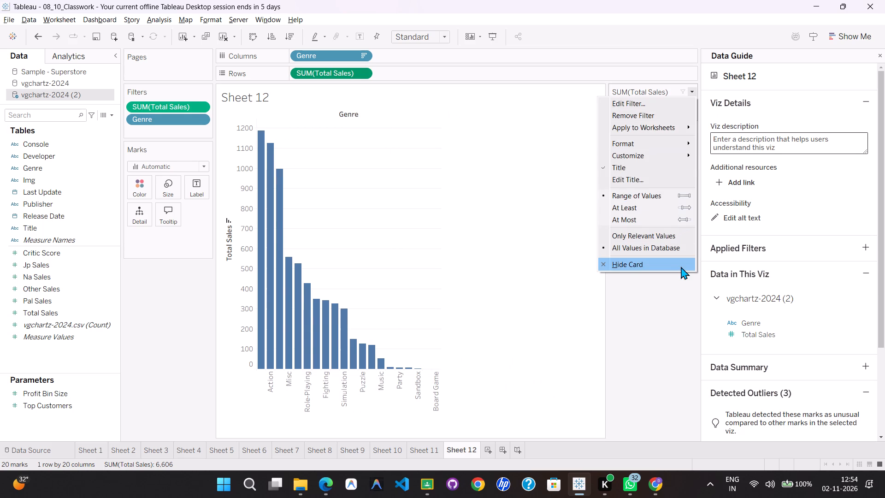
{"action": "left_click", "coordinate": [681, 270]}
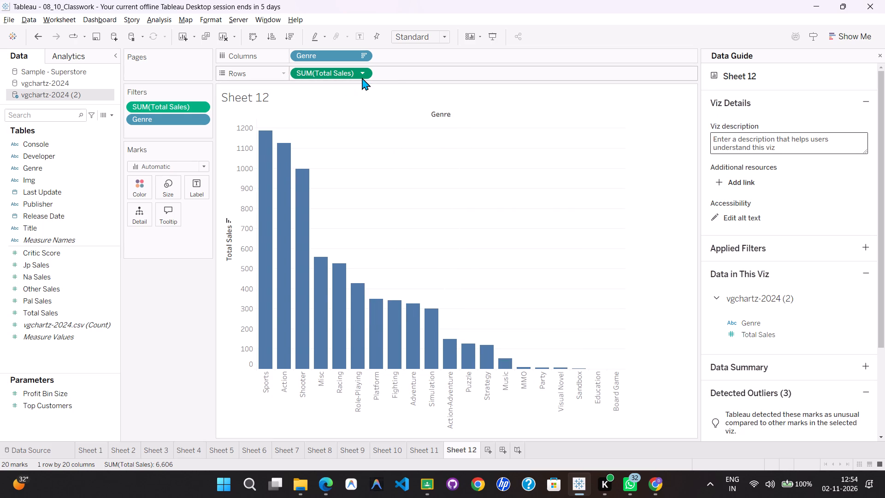
Edit the Total Sales filter from the Rows field and apply the special option Non-null values.
{"action": "left_click", "coordinate": [362, 77]}
{"action": "left_click", "coordinate": [344, 86]}
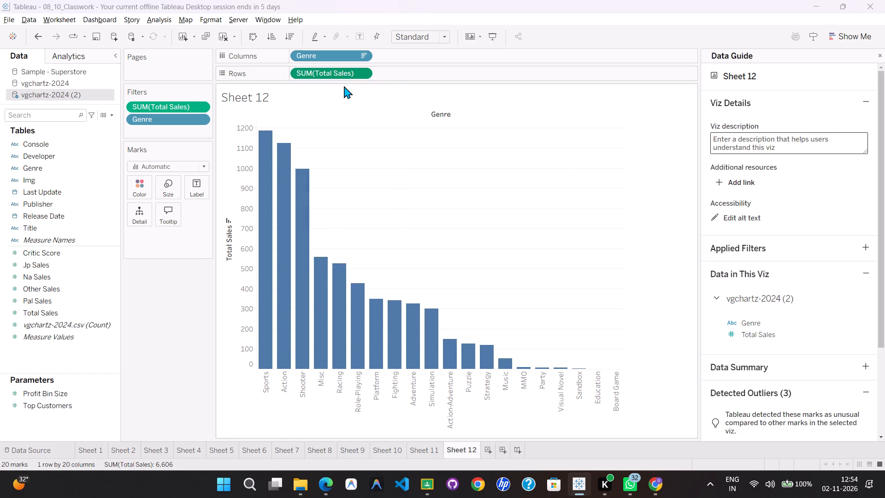
{"action": "left_click", "coordinate": [484, 172]}
{"action": "left_click", "coordinate": [416, 179]}
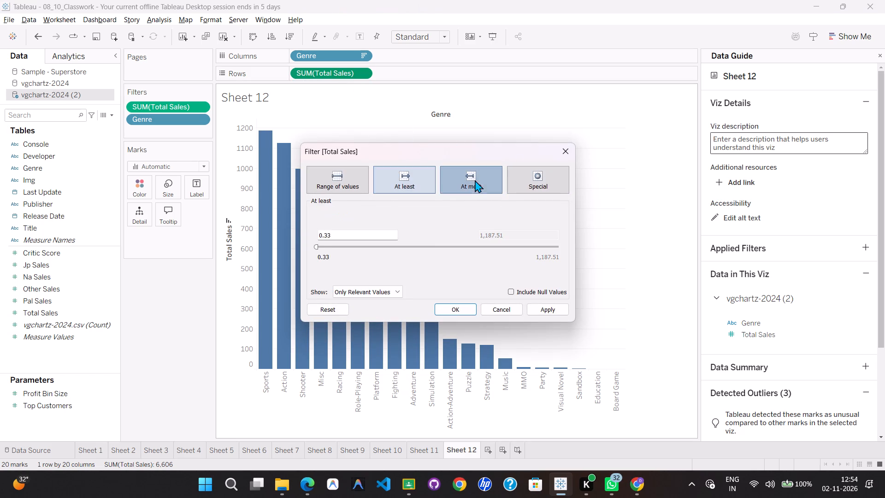
{"action": "left_click", "coordinate": [473, 180]}
{"action": "left_click", "coordinate": [537, 174]}
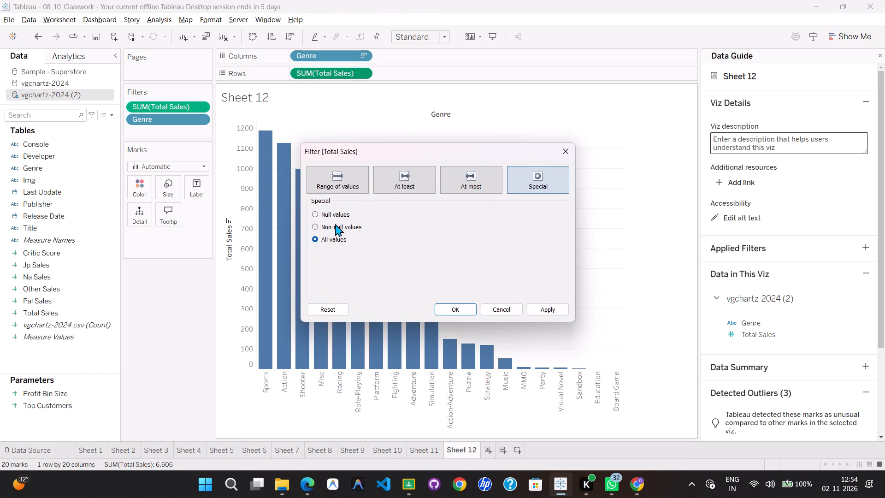
{"action": "left_click", "coordinate": [338, 225]}
{"action": "left_click", "coordinate": [553, 309]}
{"action": "left_click", "coordinate": [456, 307]}
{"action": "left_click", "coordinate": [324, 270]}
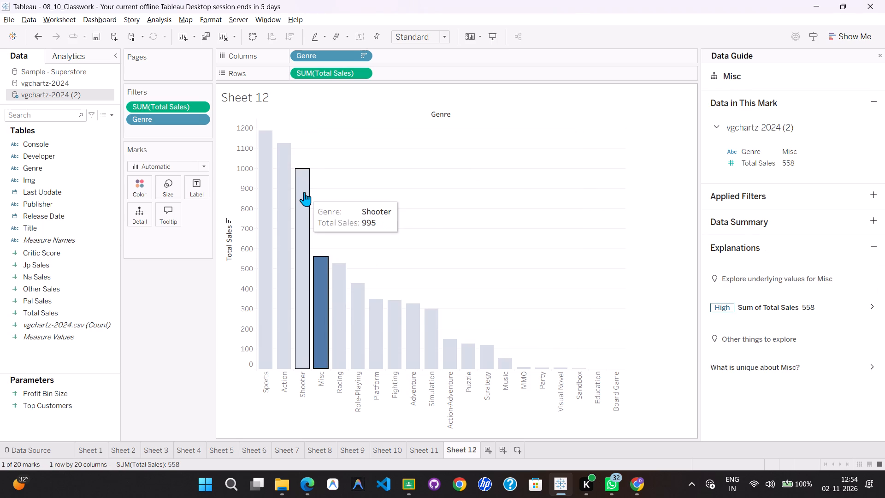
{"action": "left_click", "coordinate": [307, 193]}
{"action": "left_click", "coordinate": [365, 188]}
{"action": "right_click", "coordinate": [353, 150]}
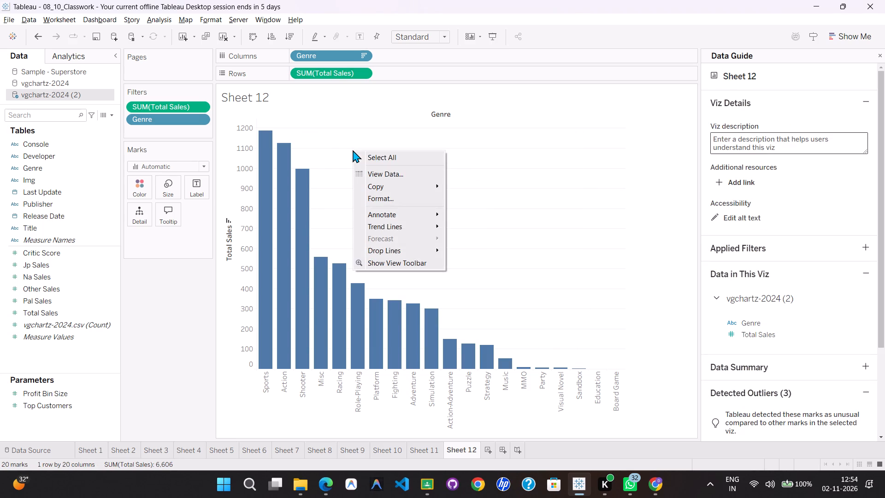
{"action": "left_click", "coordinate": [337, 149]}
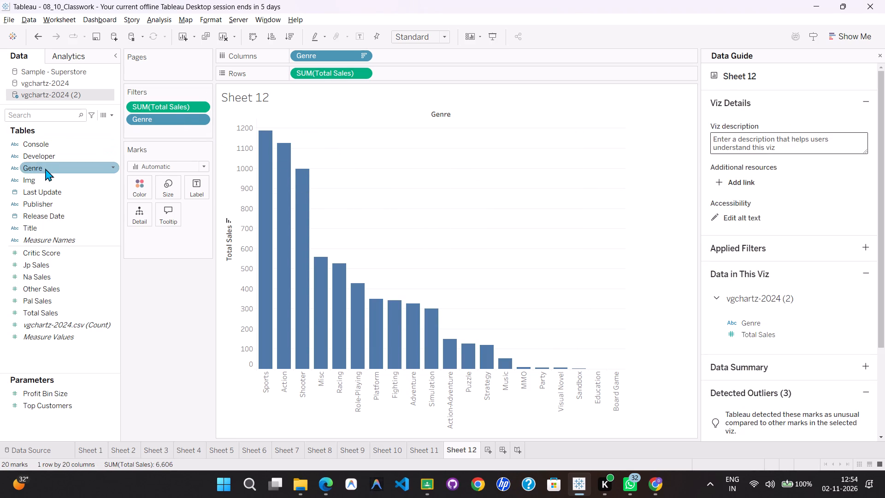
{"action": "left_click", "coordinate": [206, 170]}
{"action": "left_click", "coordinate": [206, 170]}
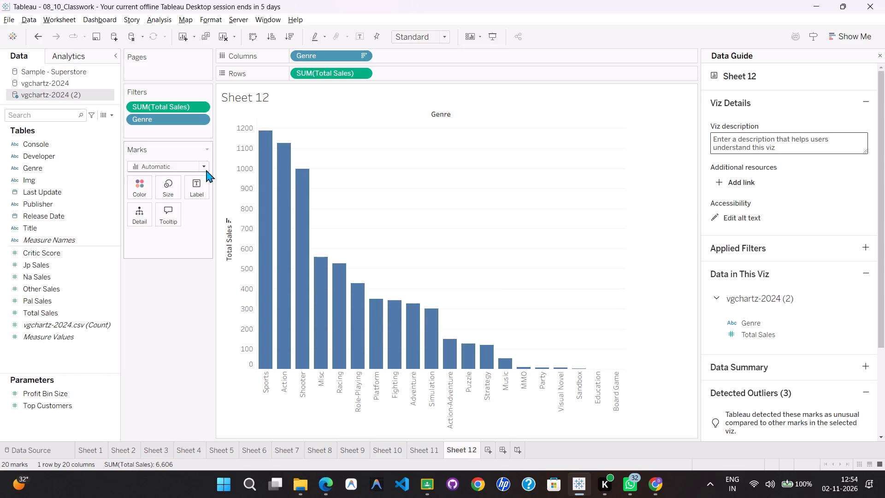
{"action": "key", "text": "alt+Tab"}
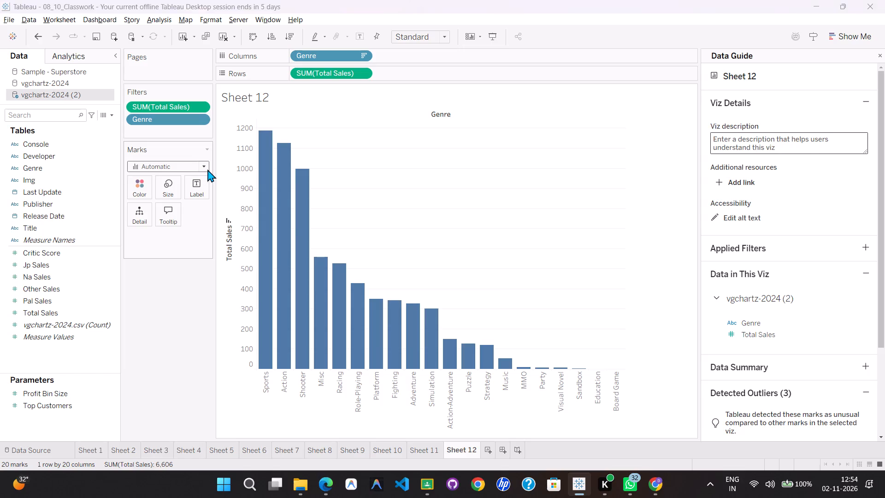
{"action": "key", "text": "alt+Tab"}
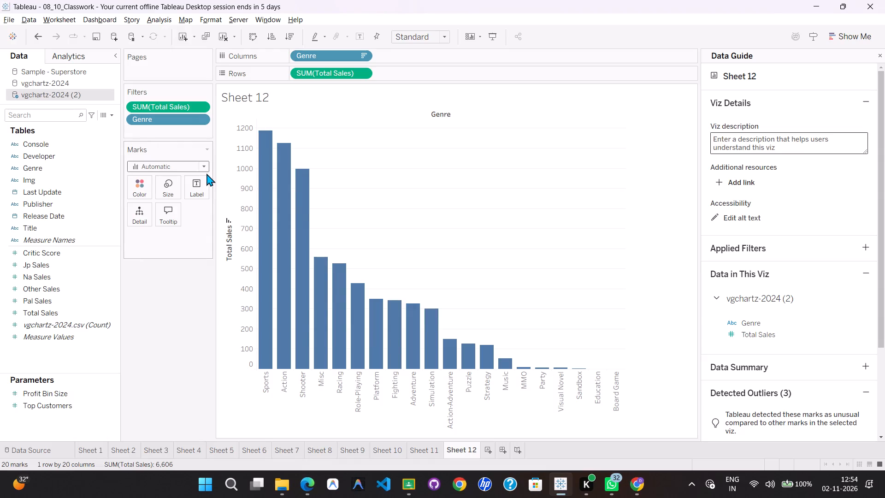
Edit the file connection of the vgchartz-2024 data source.
{"action": "left_click", "coordinate": [59, 87]}
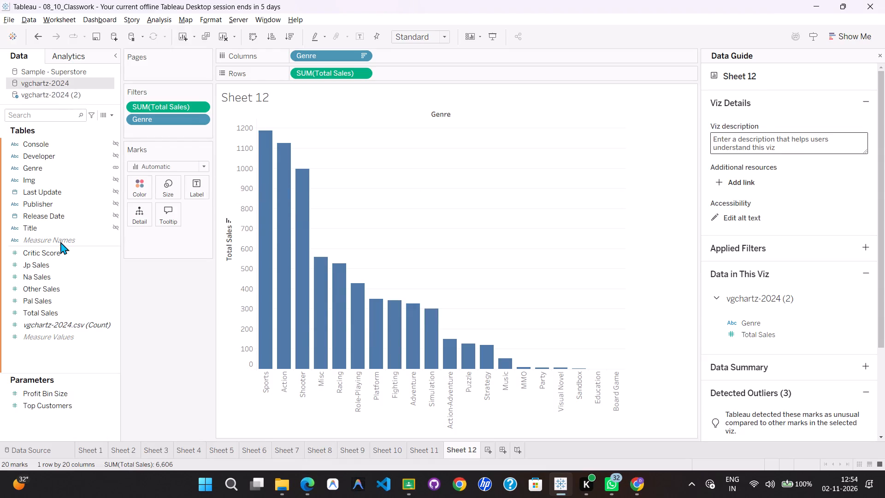
{"action": "left_click", "coordinate": [40, 455]}
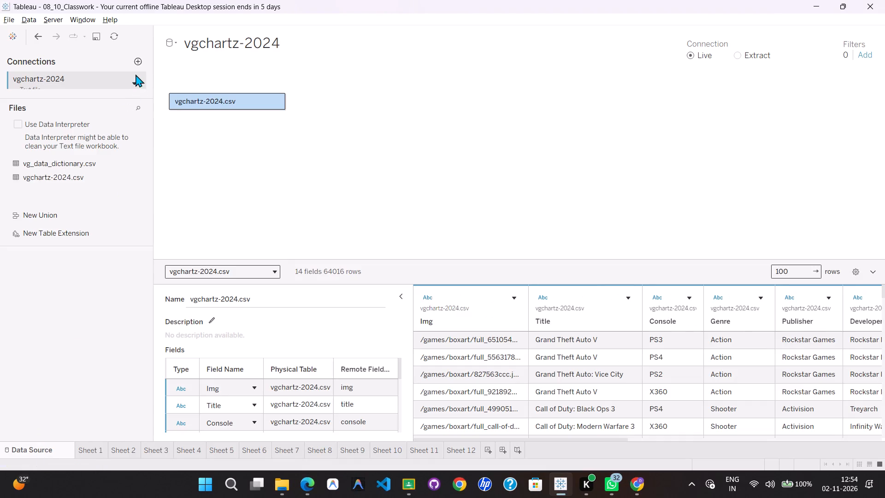
{"action": "left_click", "coordinate": [137, 81]}
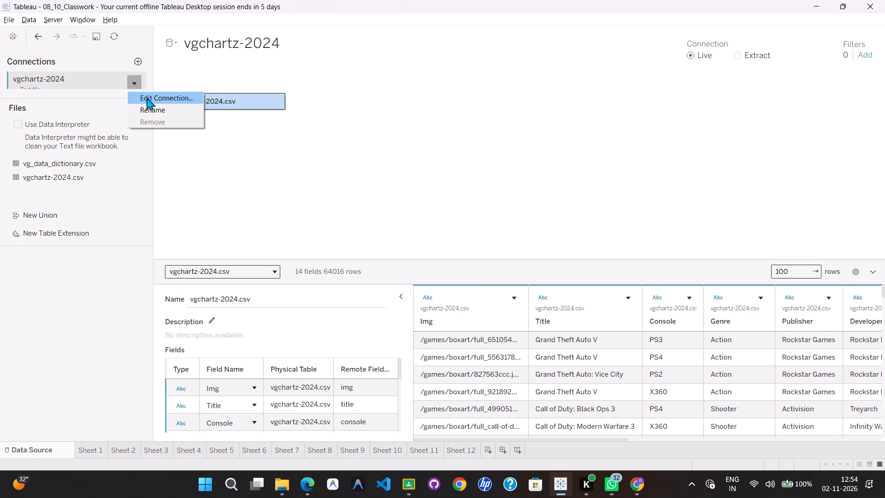
{"action": "left_click", "coordinate": [148, 98]}
{"action": "double_click", "coordinate": [165, 137]}
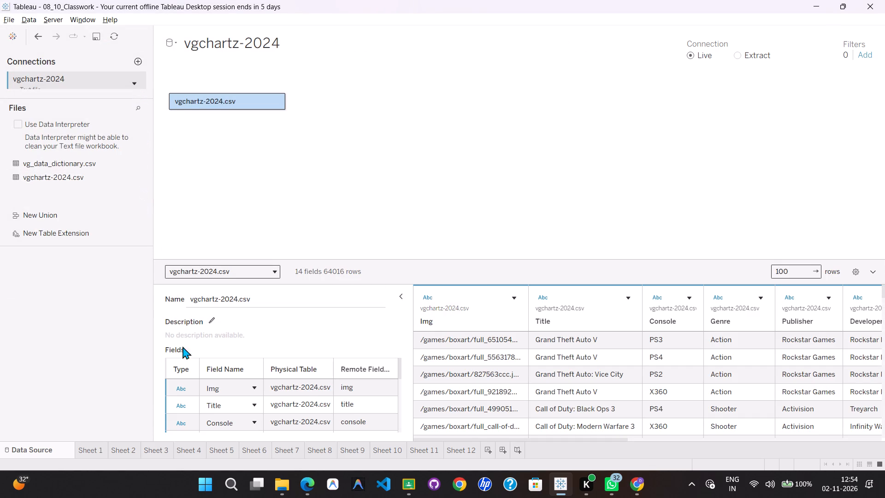
Examine the field list of vgchartz-2024.csv, ending on Sheet 12 with the vgchartz-2024 (2) data source selected.
{"action": "scroll", "coordinate": [198, 371], "scroll_direction": "down", "scroll_amount": 10}
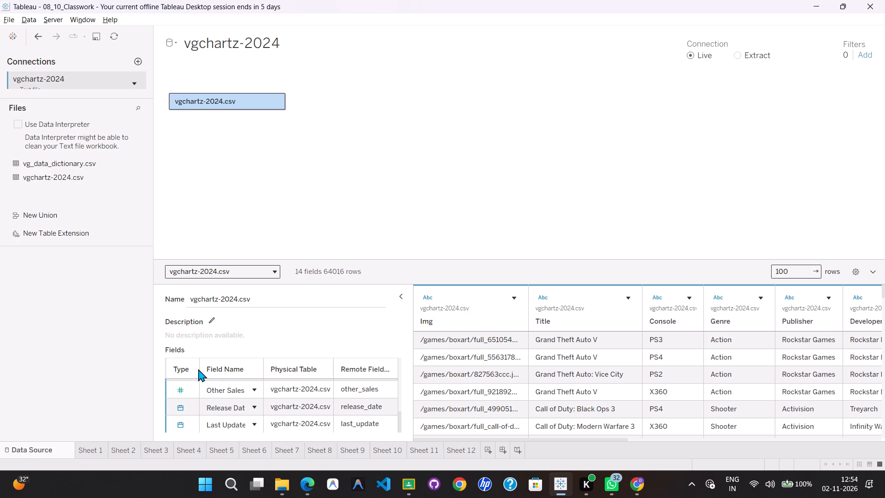
{"action": "scroll", "coordinate": [198, 368], "scroll_direction": "up", "scroll_amount": 6}
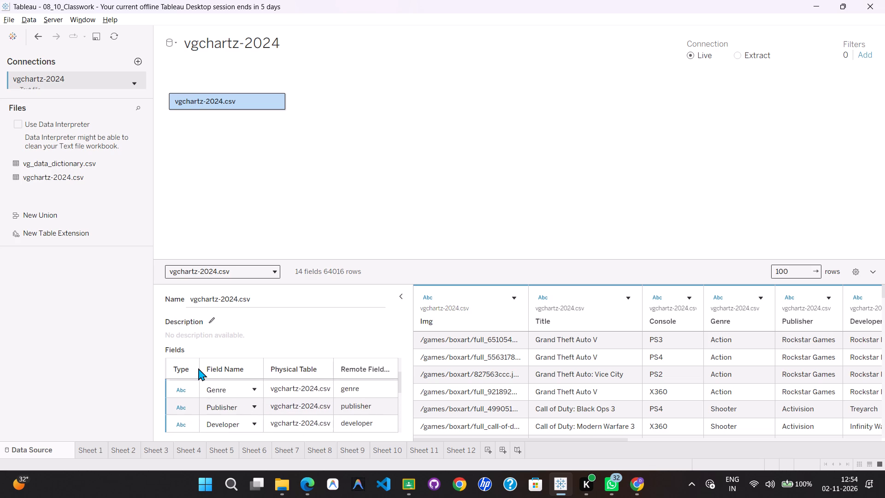
{"action": "scroll", "coordinate": [198, 368], "scroll_direction": "up", "scroll_amount": 4}
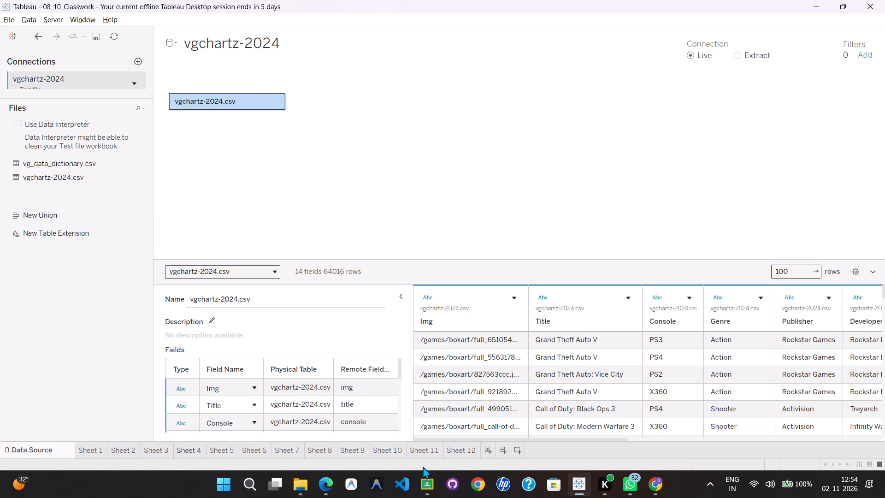
{"action": "left_click", "coordinate": [450, 450]}
{"action": "left_click", "coordinate": [42, 96]}
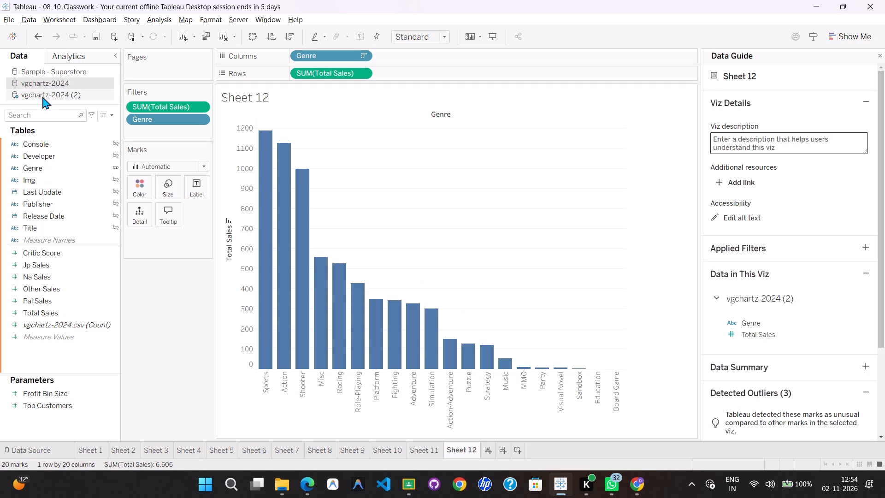
{"action": "left_click", "coordinate": [46, 88]}
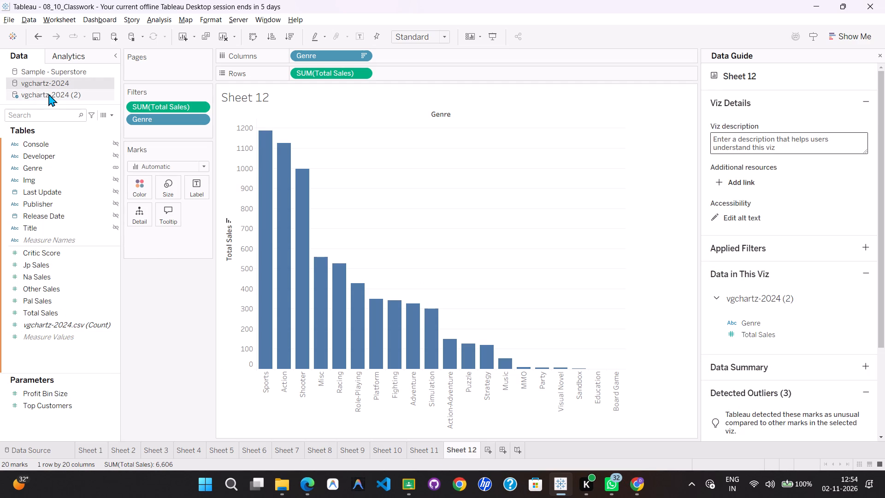
{"action": "left_click", "coordinate": [49, 95]}
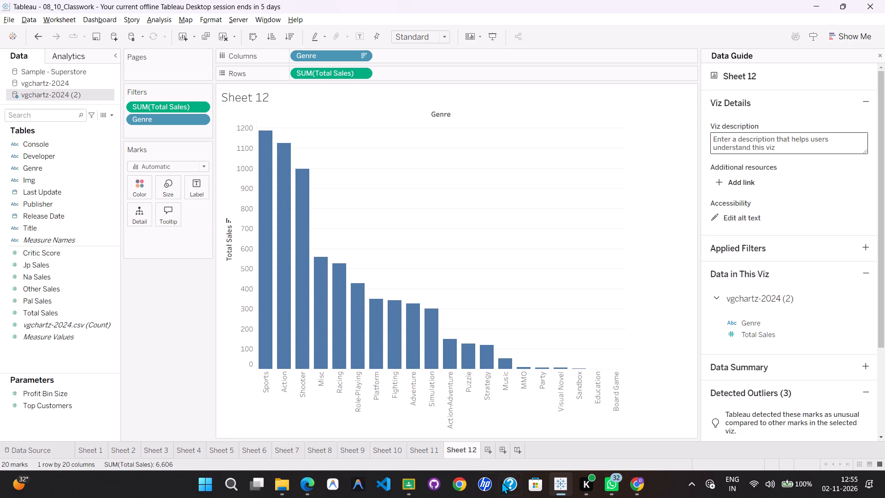
Examine the Q1 global sales by genre figure that uses a log scale in the Practical 9 PDF.
{"action": "left_click", "coordinate": [311, 491]}
{"action": "scroll", "coordinate": [313, 360], "scroll_direction": "down", "scroll_amount": 3}
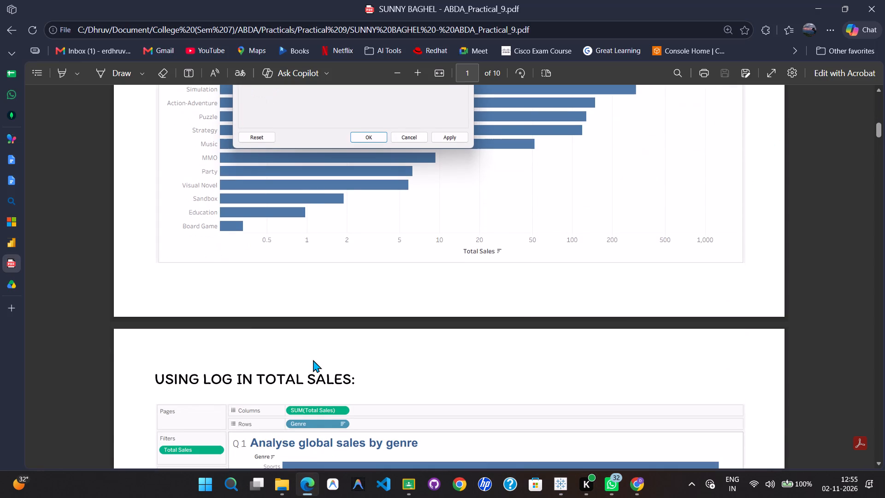
{"action": "scroll", "coordinate": [313, 360], "scroll_direction": "down", "scroll_amount": 6}
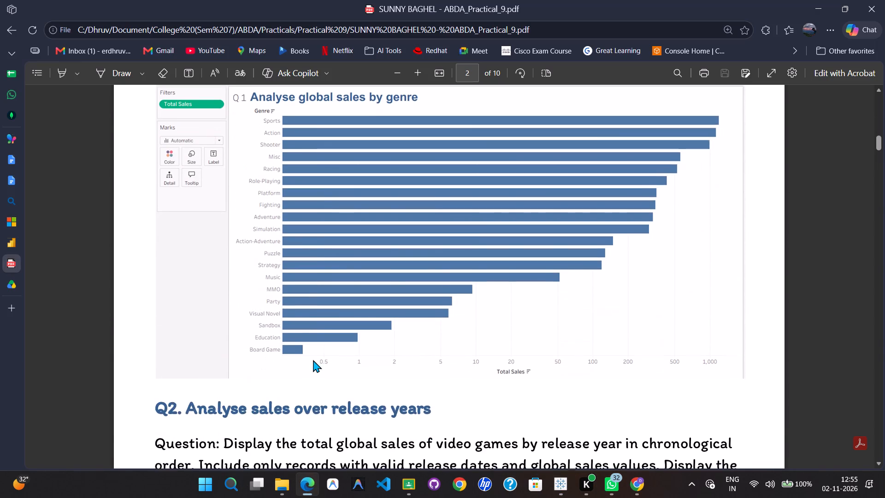
{"action": "scroll", "coordinate": [313, 360], "scroll_direction": "up", "scroll_amount": 1}
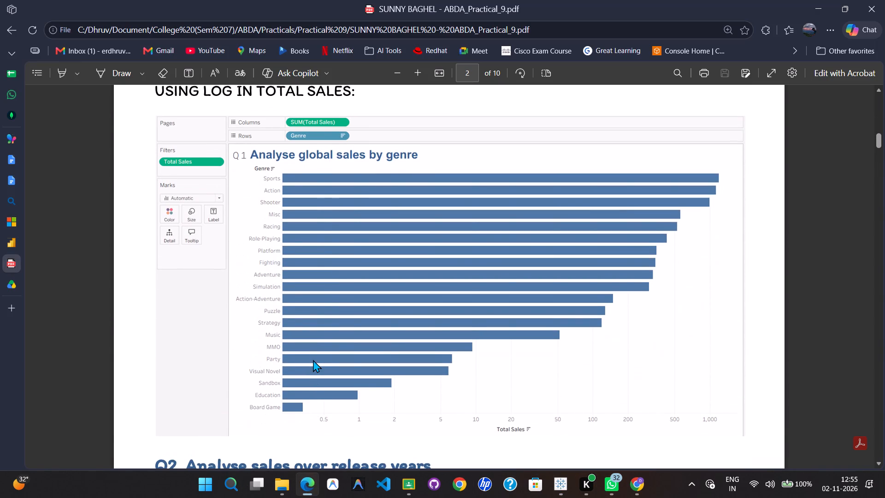
{"action": "scroll", "coordinate": [313, 360], "scroll_direction": "down", "scroll_amount": 1}
{"action": "scroll", "coordinate": [313, 360], "scroll_direction": "up", "scroll_amount": 1}
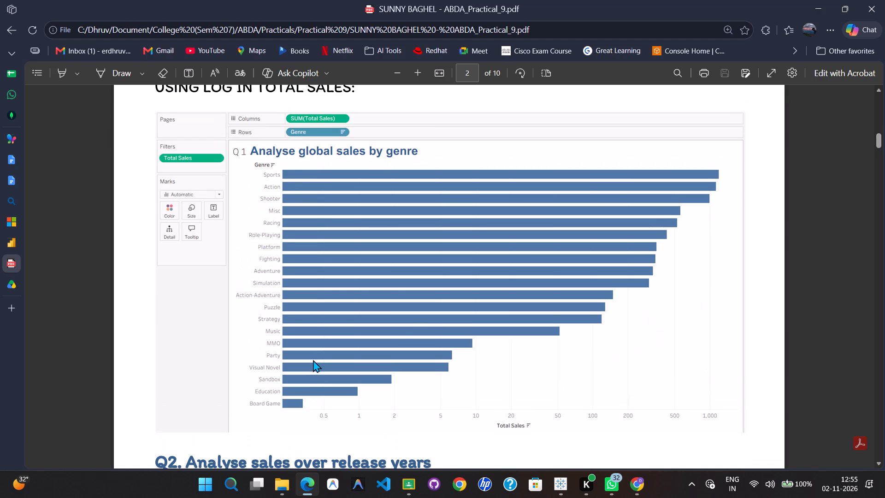
{"action": "scroll", "coordinate": [313, 360], "scroll_direction": "up", "scroll_amount": 1}
{"action": "key", "text": "alt+Tab"}
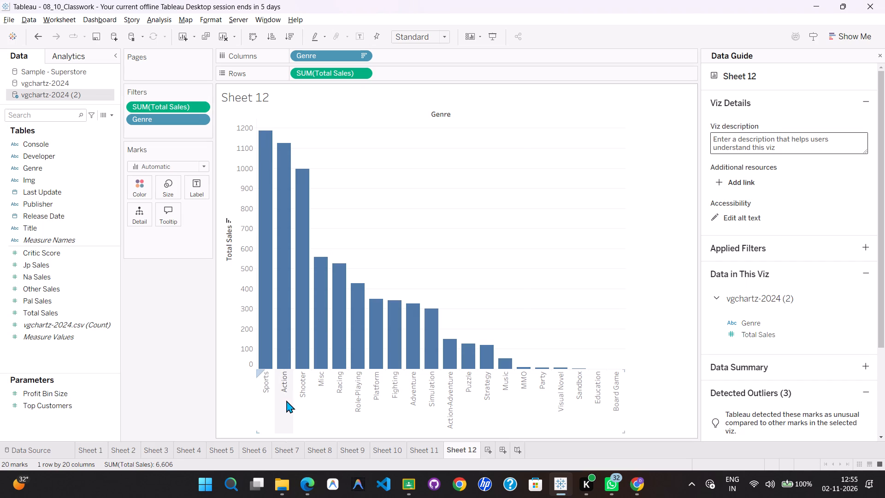
Swap the Sheet 12 axes with SUM(Total Sales) on Columns and Genre on Rows, sorting Genre by SUM(Total Sales).
{"action": "left_click_drag", "start_coordinate": [318, 77], "coordinate": [318, 58]}
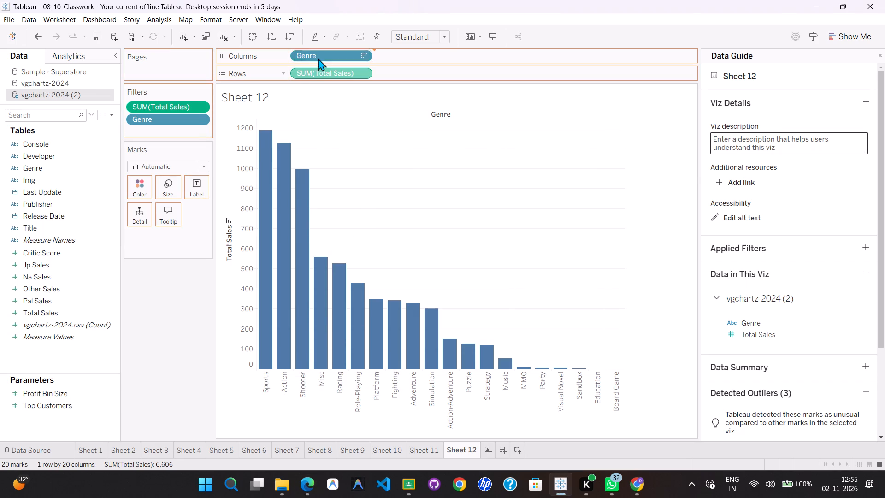
{"action": "left_click_drag", "start_coordinate": [319, 58], "coordinate": [315, 72]}
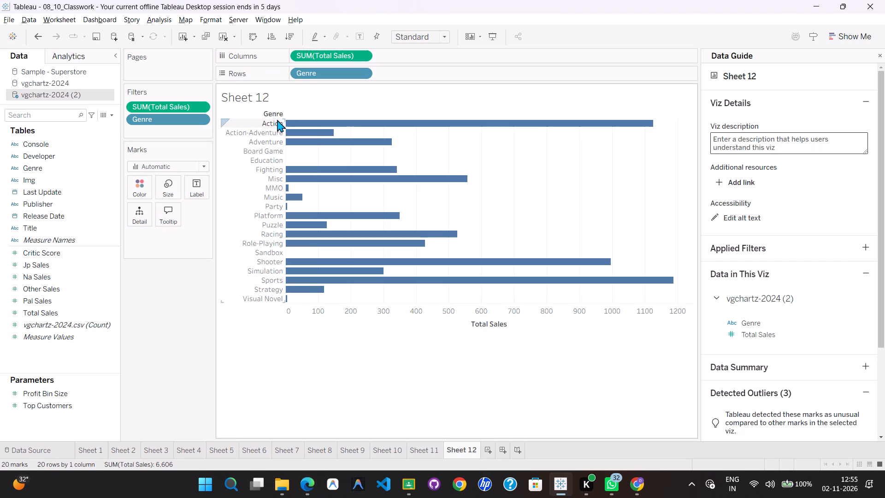
{"action": "left_click", "coordinate": [282, 116]}
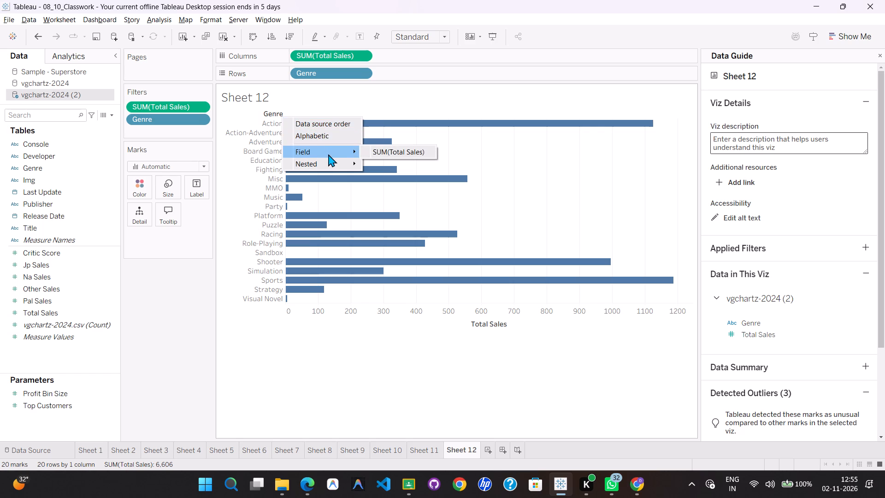
{"action": "left_click", "coordinate": [372, 154]}
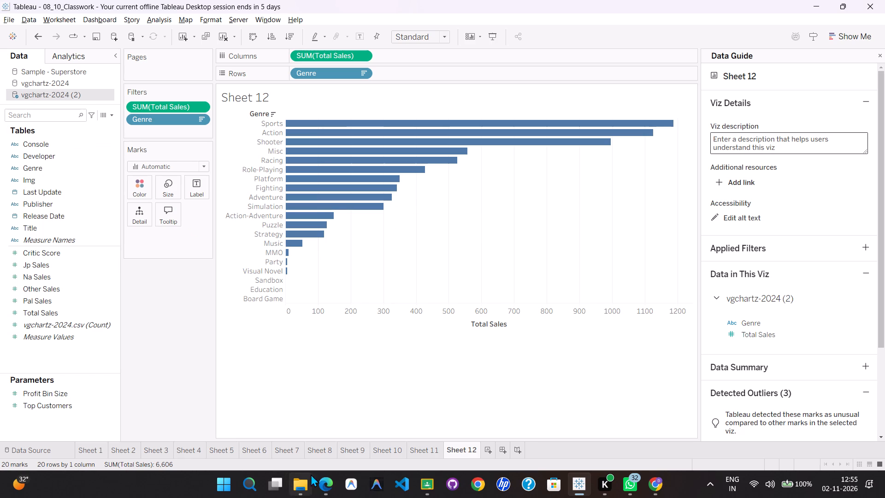
Check the dataset files in the Video_Game_Sales folder and its __MACOSX subfolder in File Explorer.
{"action": "left_click", "coordinate": [318, 485]}
{"action": "left_click", "coordinate": [284, 482]}
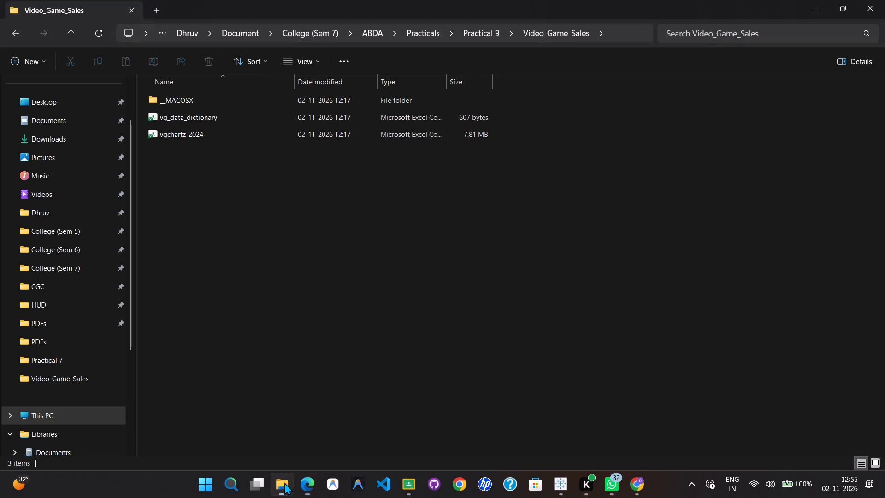
{"action": "double_click", "coordinate": [280, 106]}
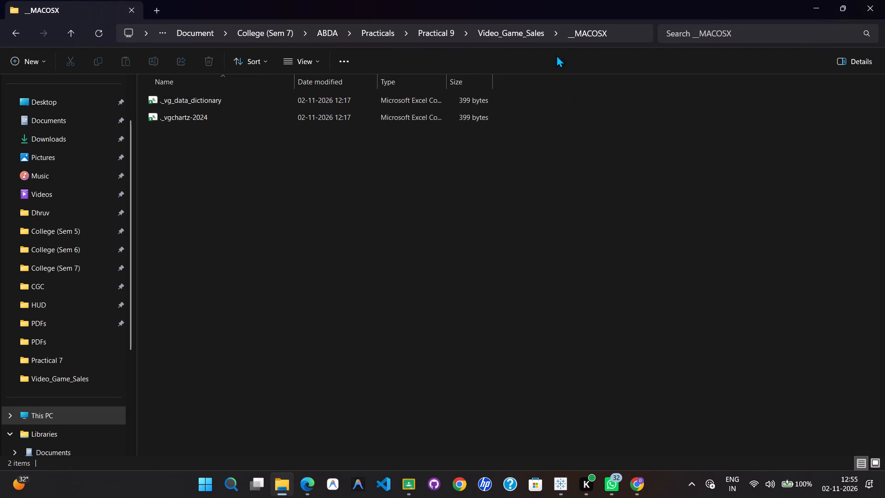
{"action": "left_click", "coordinate": [531, 40]}
{"action": "left_click", "coordinate": [547, 328]}
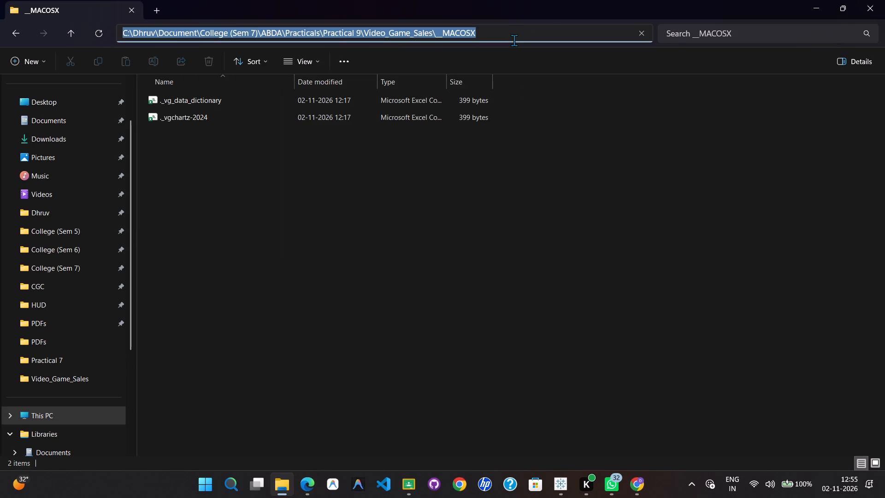
{"action": "left_click", "coordinate": [513, 35]}
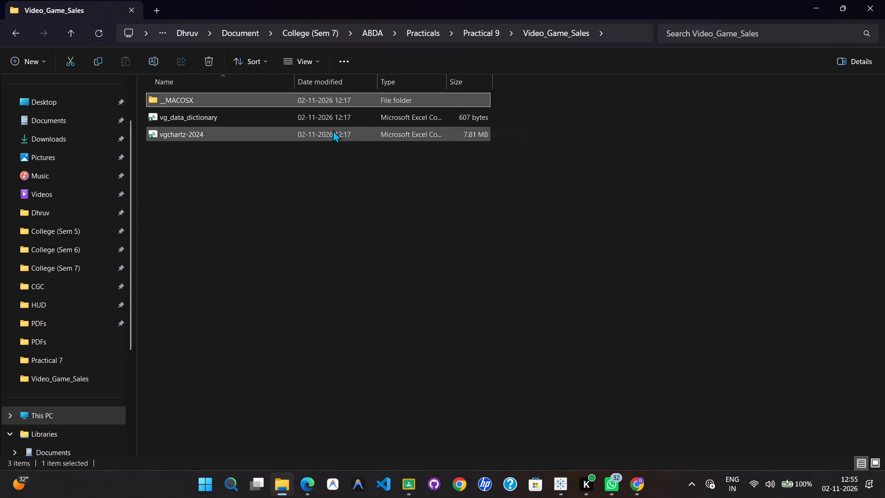
{"action": "left_click", "coordinate": [328, 133]}
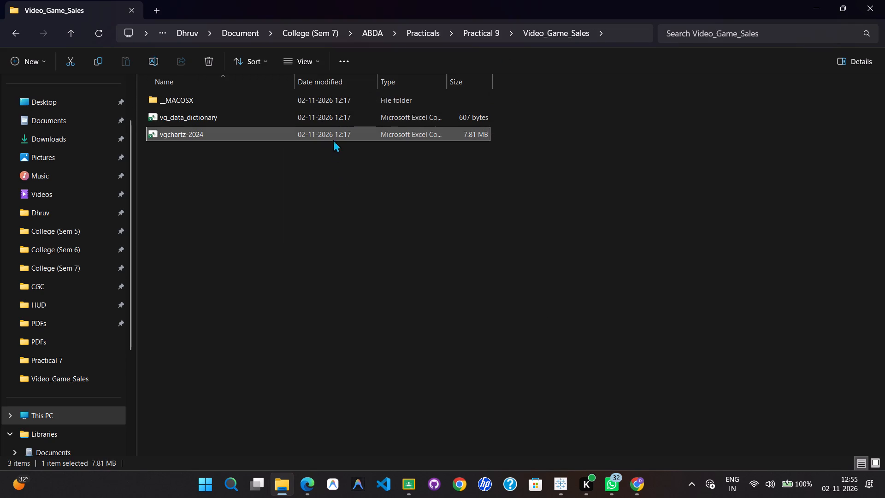
{"action": "left_click", "coordinate": [333, 114]}
{"action": "left_click", "coordinate": [333, 114]}
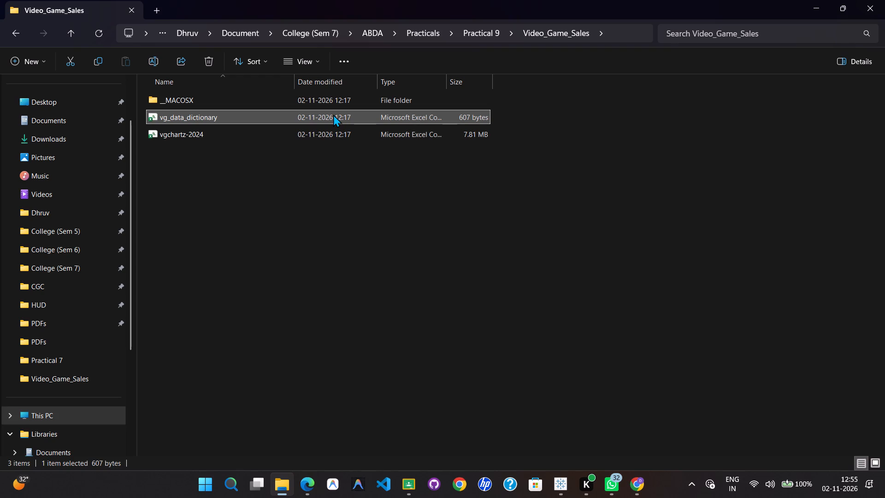
{"action": "left_click", "coordinate": [383, 231]}
{"action": "left_click", "coordinate": [566, 486]}
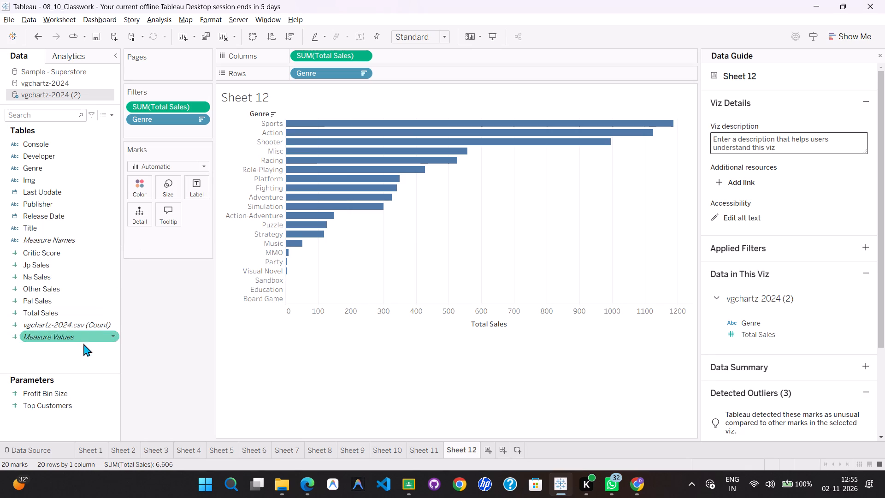
Add a second copy of the vgchartz-2024.csv table to the vgchartz-2024 (2) data source.
{"action": "left_click", "coordinate": [53, 454]}
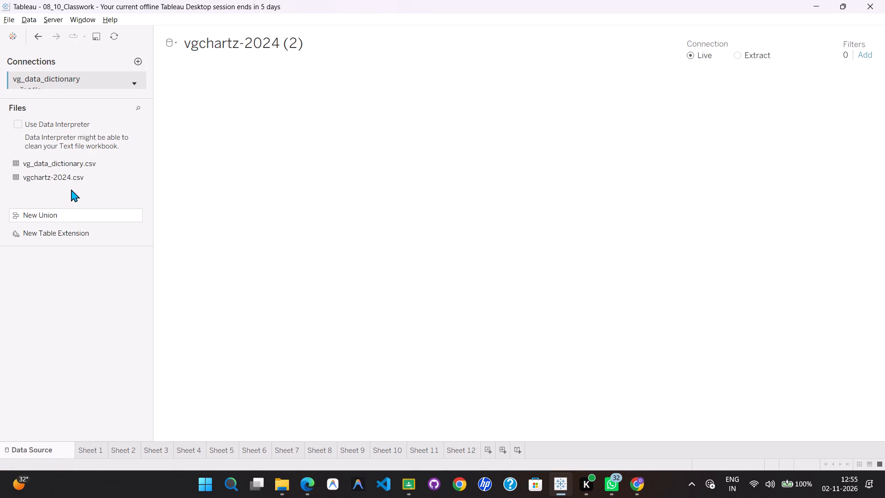
{"action": "left_click", "coordinate": [66, 182]}
{"action": "triple_click", "coordinate": [66, 182]}
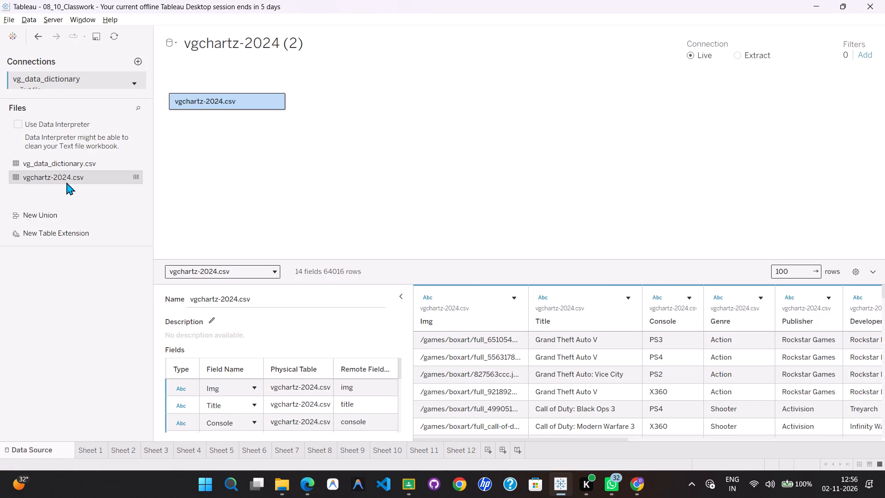
{"action": "left_click_drag", "start_coordinate": [66, 182], "coordinate": [95, 180]}
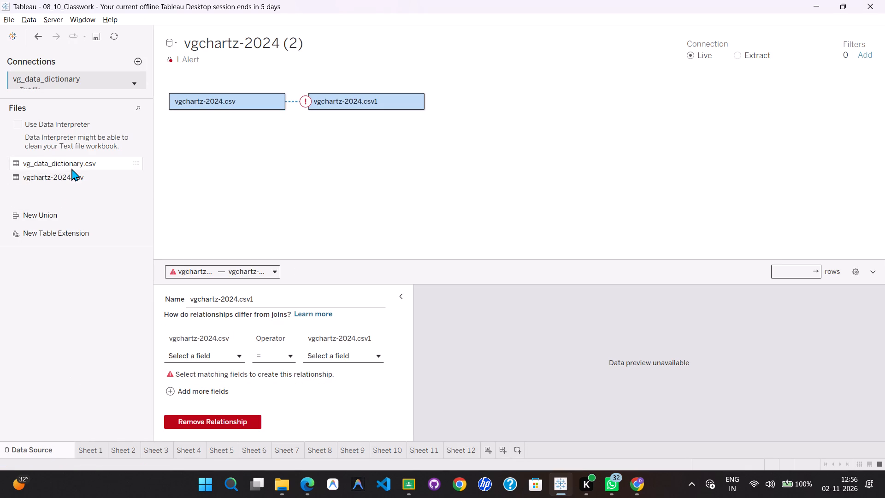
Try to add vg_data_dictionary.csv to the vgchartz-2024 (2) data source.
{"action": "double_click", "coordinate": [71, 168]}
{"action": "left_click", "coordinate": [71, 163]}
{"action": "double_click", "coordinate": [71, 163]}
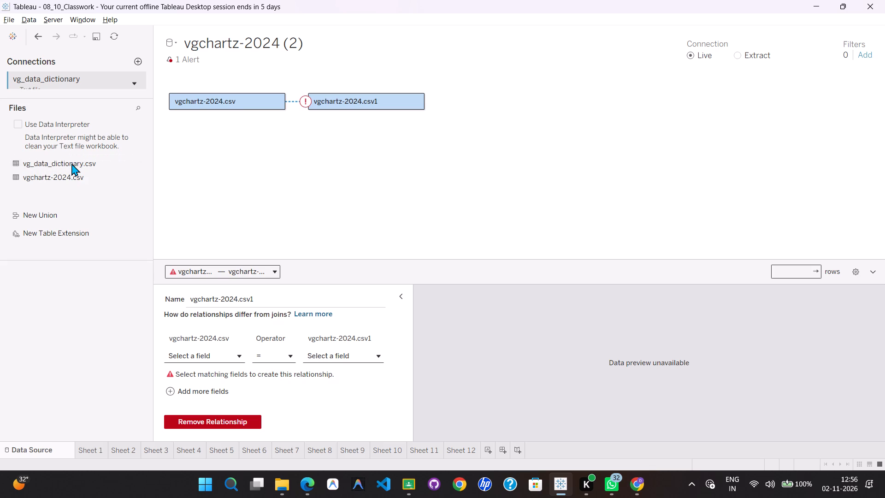
Remove the relationship between vgchartz-2024.csv and vgchartz-2024.csv1 in the vgchartz-2024 (2) data source.
{"action": "left_click", "coordinate": [262, 272]}
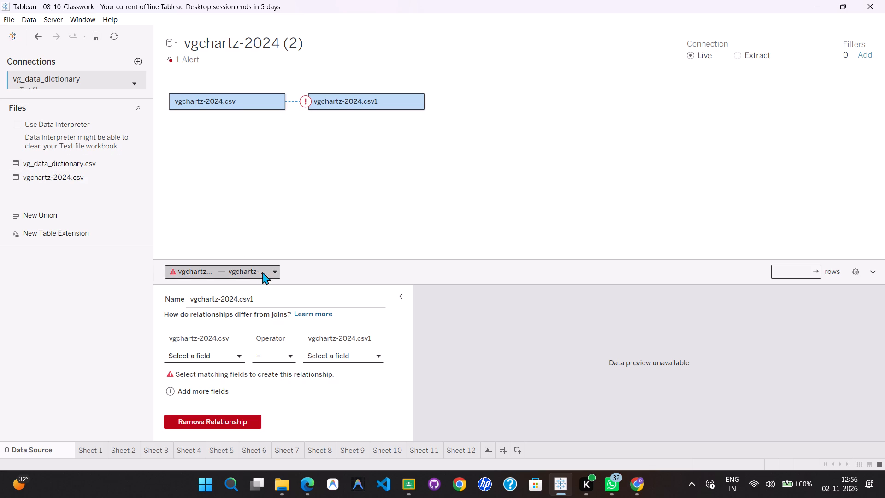
{"action": "left_click", "coordinate": [244, 348]}
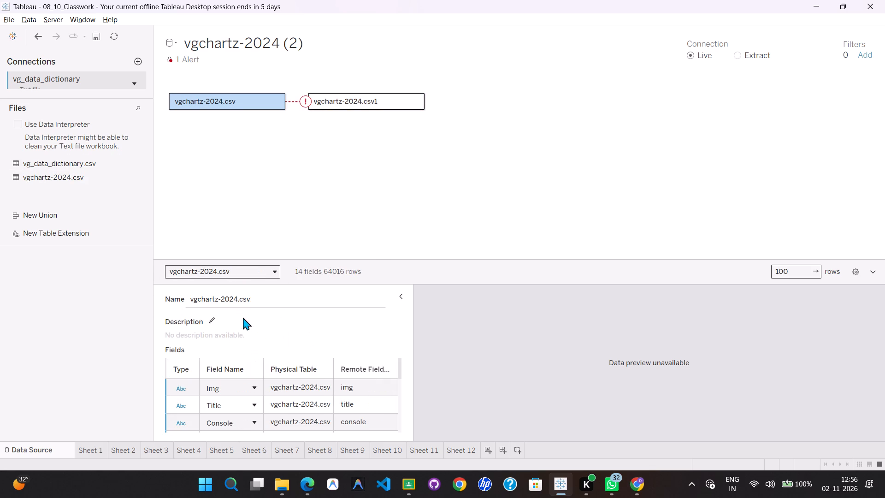
{"action": "left_click", "coordinate": [247, 276]}
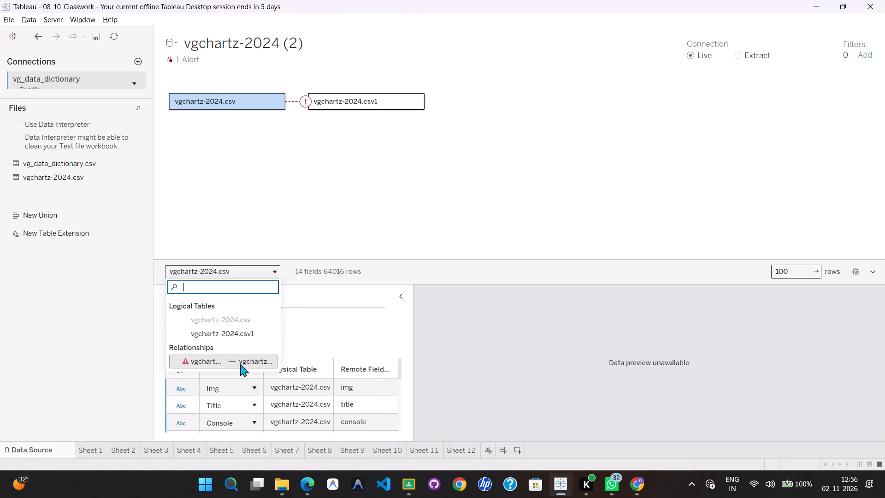
{"action": "left_click", "coordinate": [240, 364]}
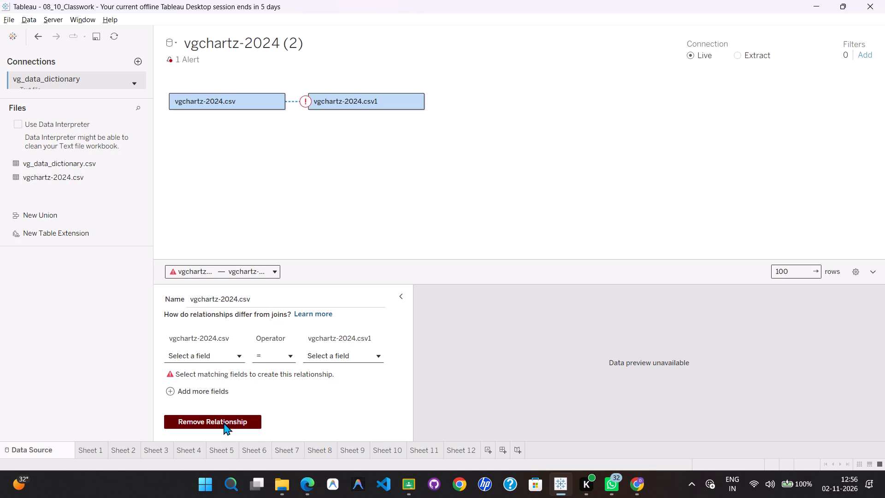
{"action": "left_click", "coordinate": [224, 352]}
{"action": "left_click", "coordinate": [224, 352]}
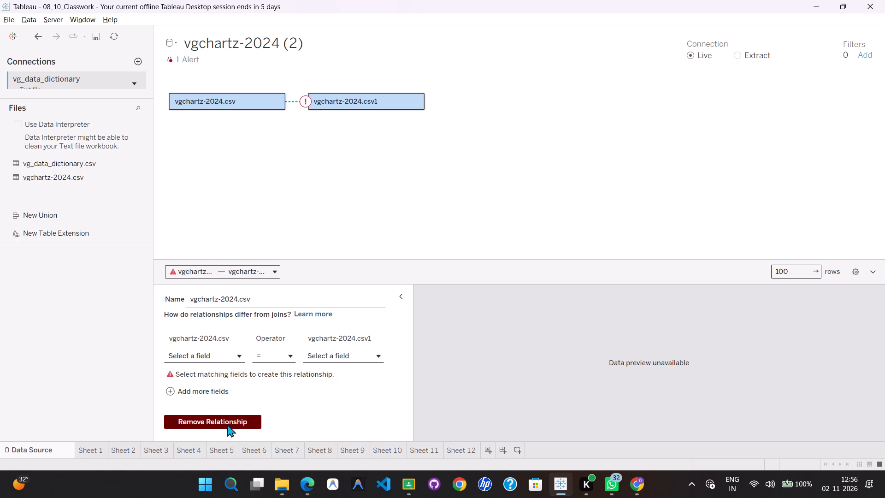
{"action": "left_click", "coordinate": [227, 424]}
{"action": "left_click", "coordinate": [252, 275]}
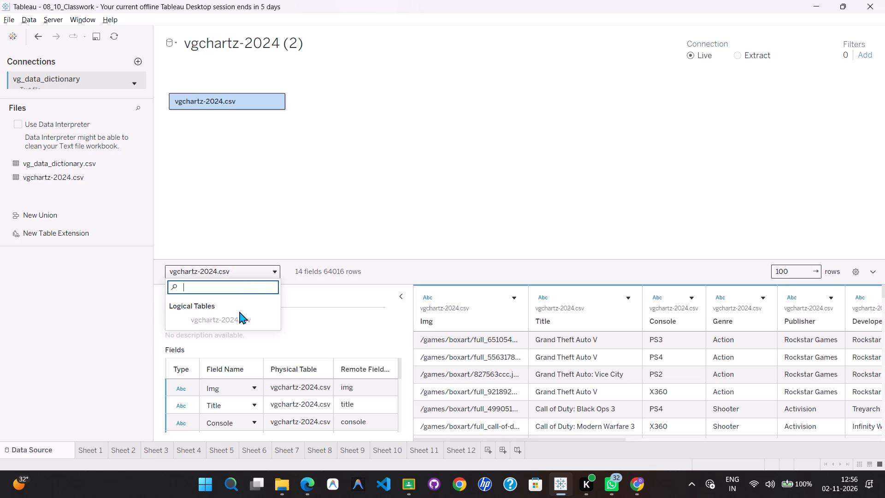
{"action": "left_click", "coordinate": [236, 319]}
{"action": "left_click", "coordinate": [203, 223]}
Switch from the vgchartz-2024 (2) data source to the vgchartz-2024 data source.
{"action": "left_click", "coordinate": [85, 164]}
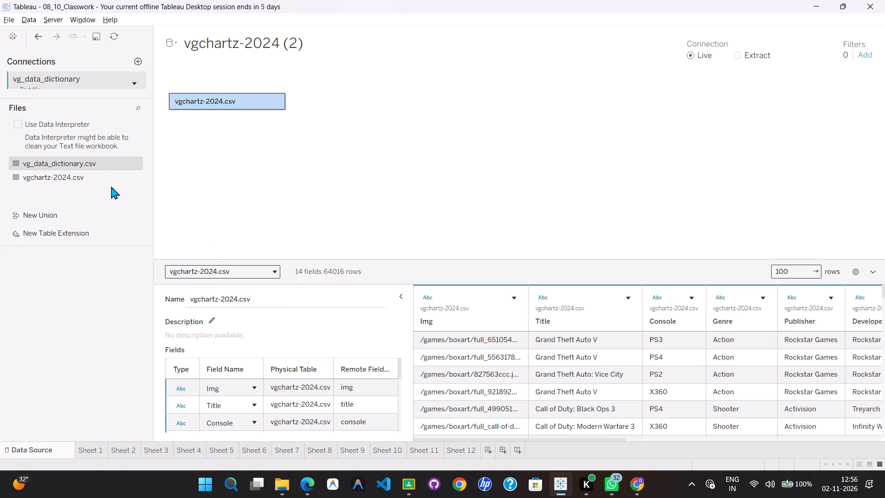
{"action": "left_click", "coordinate": [99, 162]}
{"action": "scroll", "coordinate": [87, 44], "scroll_direction": "down", "scroll_amount": 3}
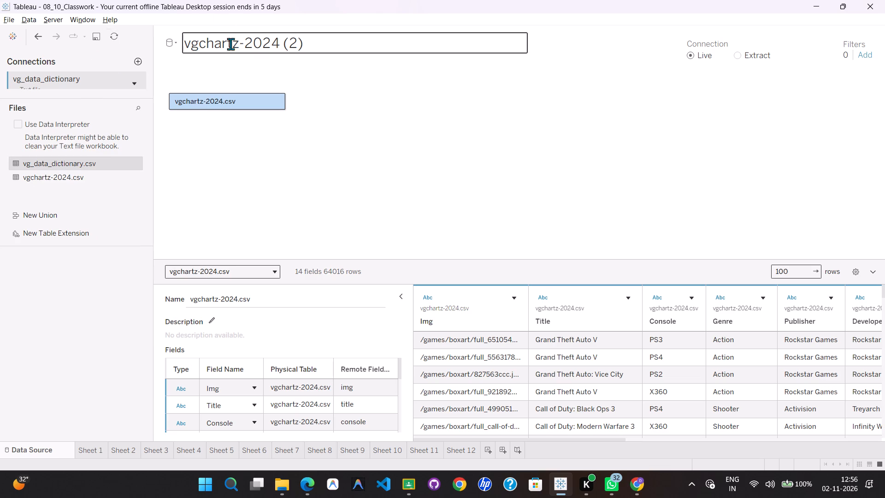
{"action": "left_click", "coordinate": [232, 50]}
{"action": "left_click", "coordinate": [176, 41]}
{"action": "left_click", "coordinate": [203, 71]}
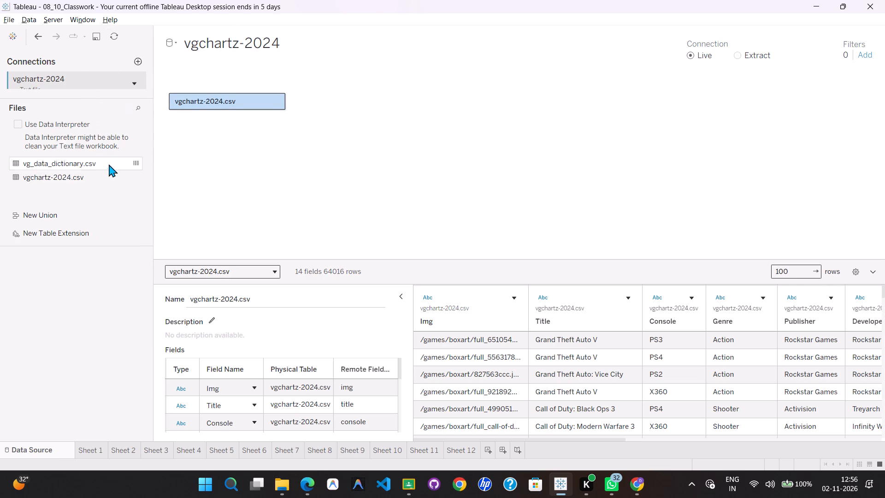
Add vg_data_dictionary.csv twice as a base table to the vgchartz-2024 data source.
{"action": "left_click", "coordinate": [95, 164]}
{"action": "double_click", "coordinate": [95, 164]}
{"action": "left_click_drag", "start_coordinate": [95, 164], "coordinate": [101, 92]}
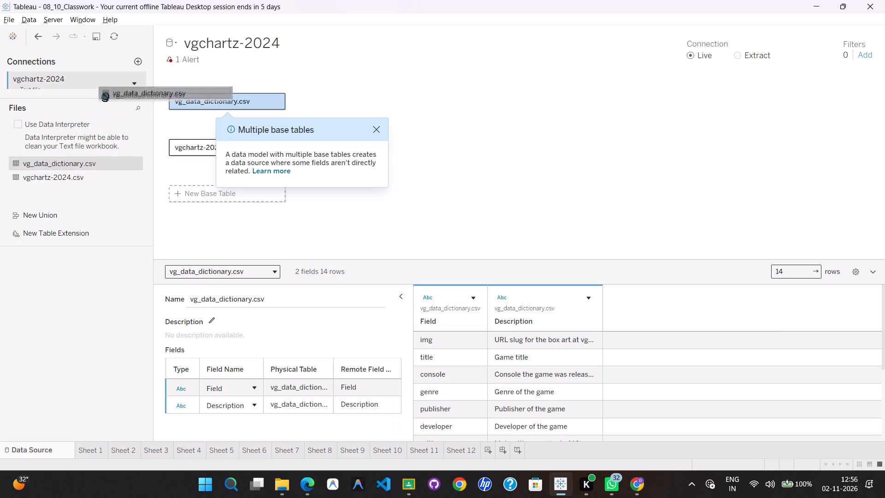
{"action": "left_click_drag", "start_coordinate": [101, 92], "coordinate": [198, 195]}
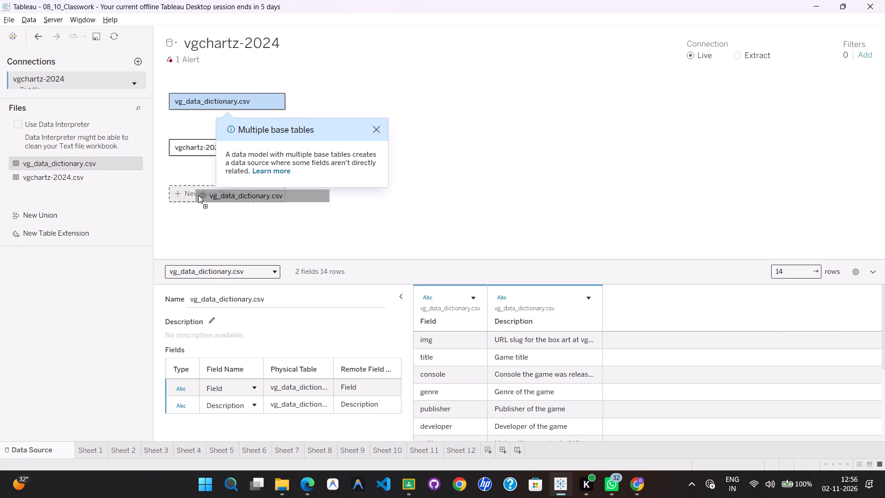
{"action": "left_click_drag", "start_coordinate": [198, 195], "coordinate": [198, 195]}
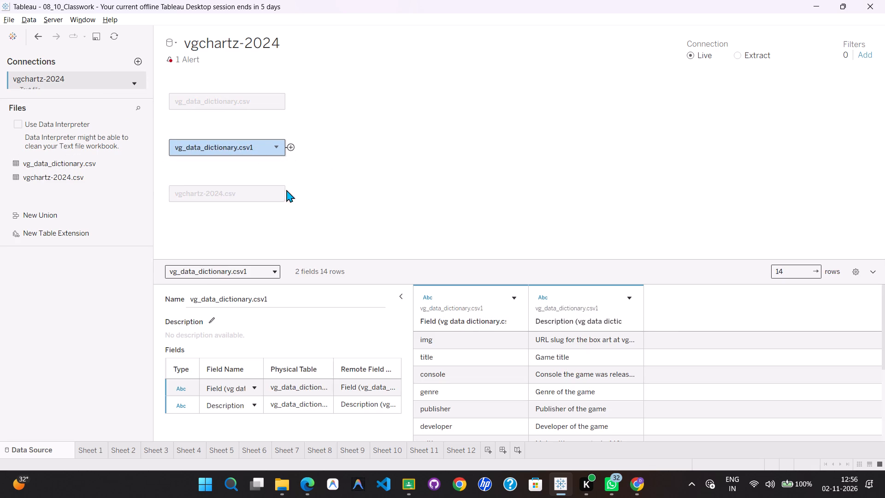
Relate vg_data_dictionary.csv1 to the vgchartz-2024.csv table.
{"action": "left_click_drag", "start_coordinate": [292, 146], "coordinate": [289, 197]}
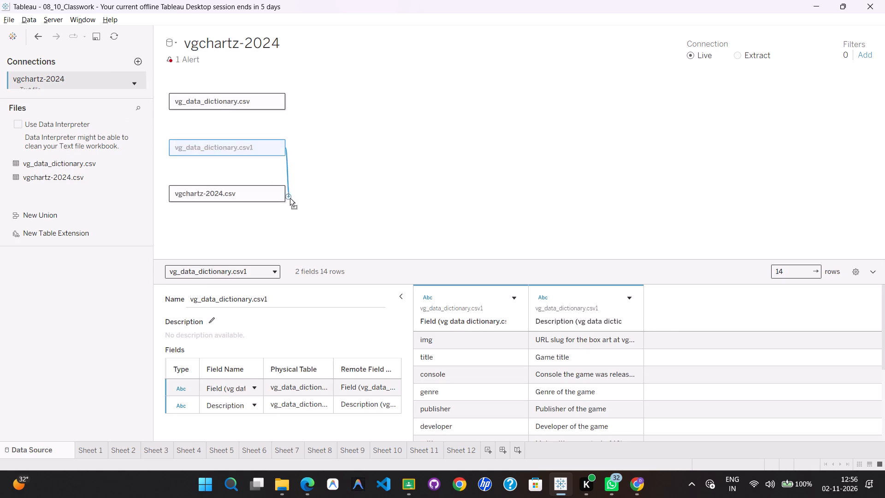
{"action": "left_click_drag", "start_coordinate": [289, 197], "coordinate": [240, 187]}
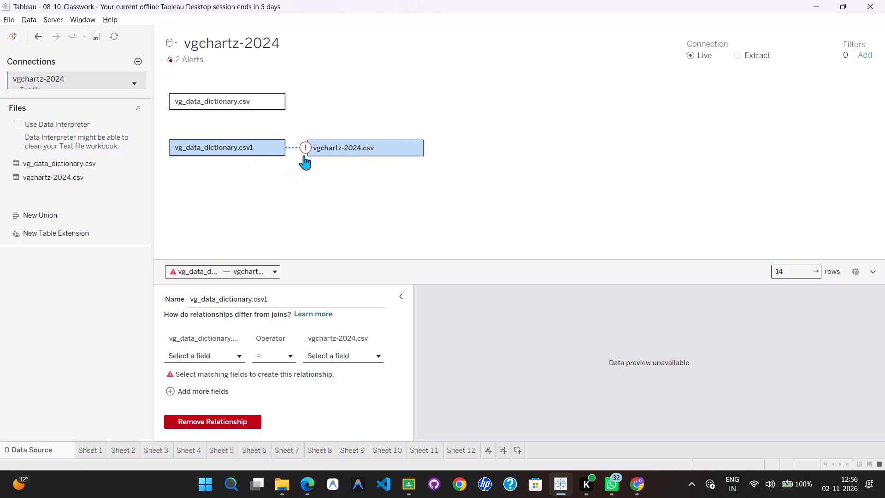
Examine the alert on the relationship between vg_data_dictionary.csv1 and vgchartz-2024.csv, and the details of the related tables.
{"action": "left_click", "coordinate": [310, 149]}
{"action": "left_click", "coordinate": [310, 149]}
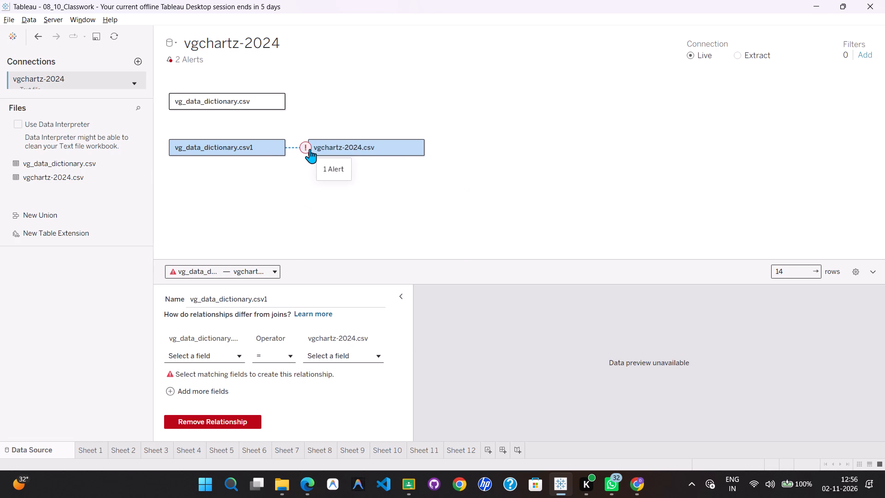
{"action": "left_click", "coordinate": [310, 149]}
{"action": "left_click", "coordinate": [324, 215]}
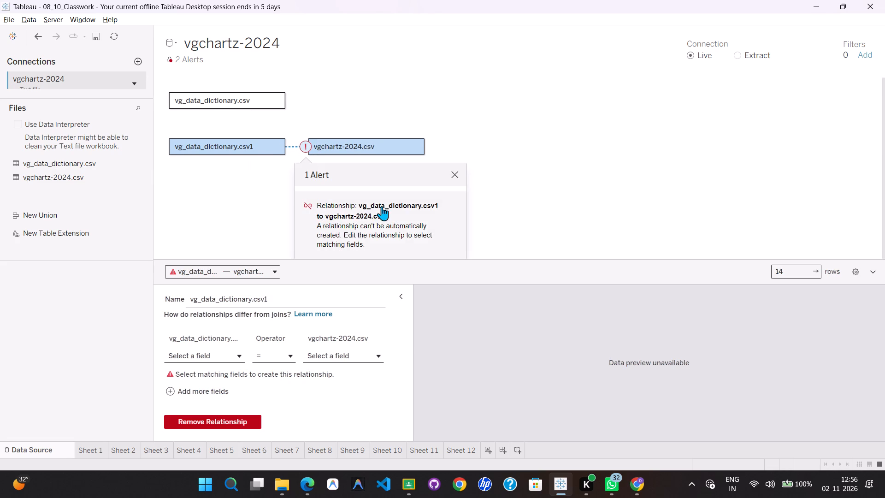
{"action": "left_click", "coordinate": [453, 174]}
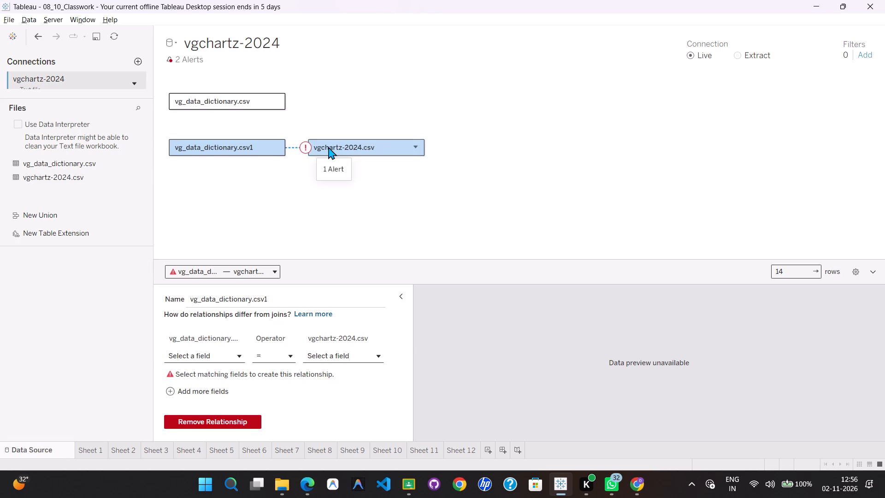
{"action": "left_click", "coordinate": [294, 150]}
{"action": "right_click", "coordinate": [294, 150]}
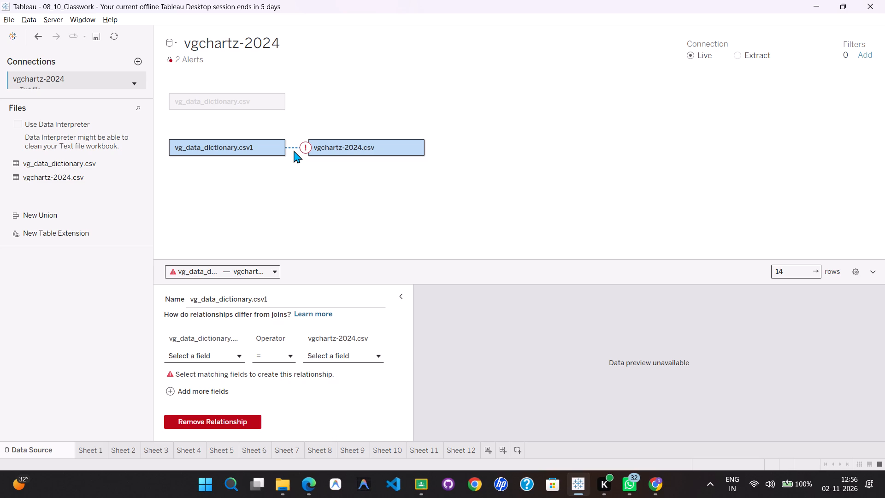
{"action": "right_click", "coordinate": [306, 148]}
{"action": "left_click", "coordinate": [306, 148]}
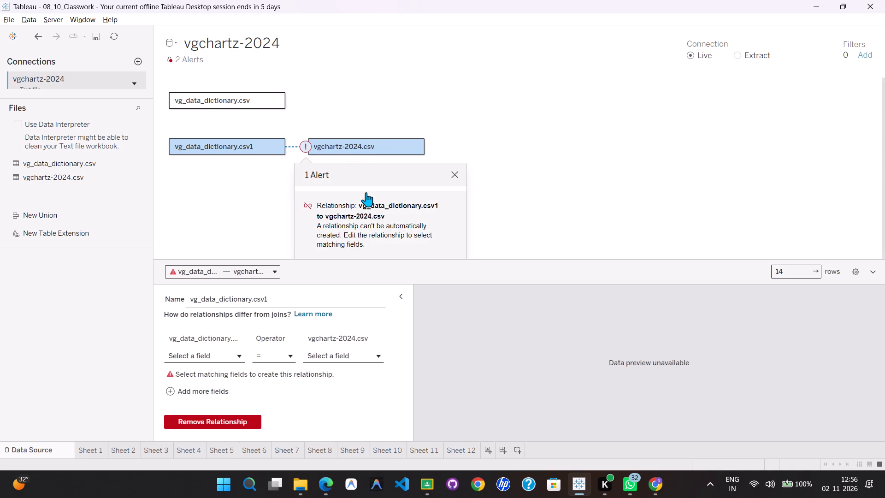
{"action": "left_click_drag", "start_coordinate": [371, 194], "coordinate": [373, 198]}
{"action": "double_click", "coordinate": [370, 213]}
{"action": "left_click", "coordinate": [359, 147]}
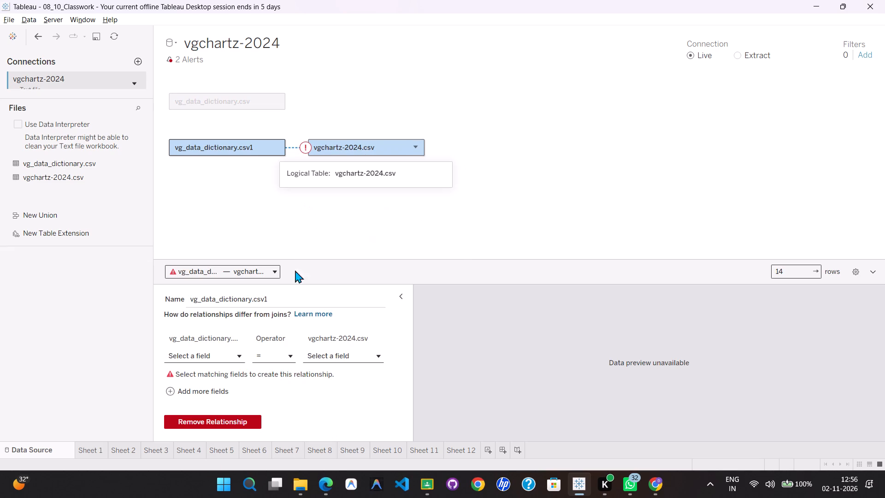
{"action": "left_click", "coordinate": [315, 146]}
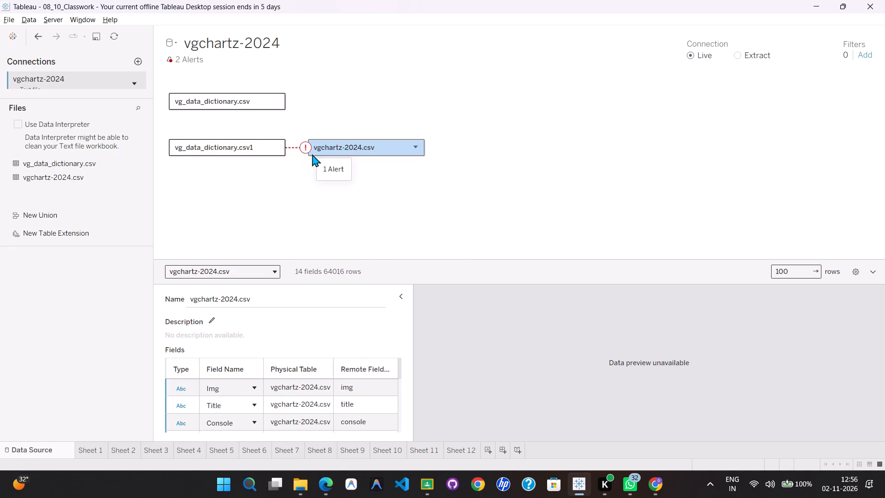
{"action": "left_click", "coordinate": [307, 145]}
{"action": "left_click", "coordinate": [260, 154]}
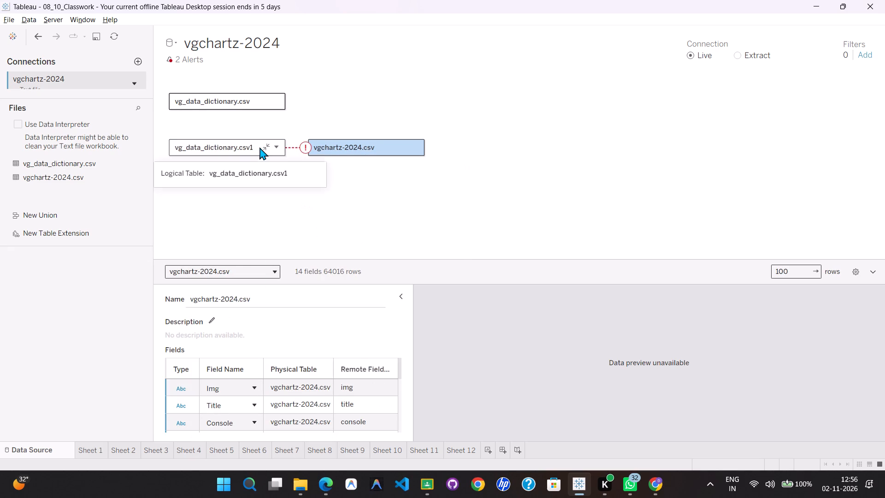
{"action": "left_click", "coordinate": [260, 147]}
{"action": "left_click", "coordinate": [333, 148]}
{"action": "left_click", "coordinate": [346, 148]}
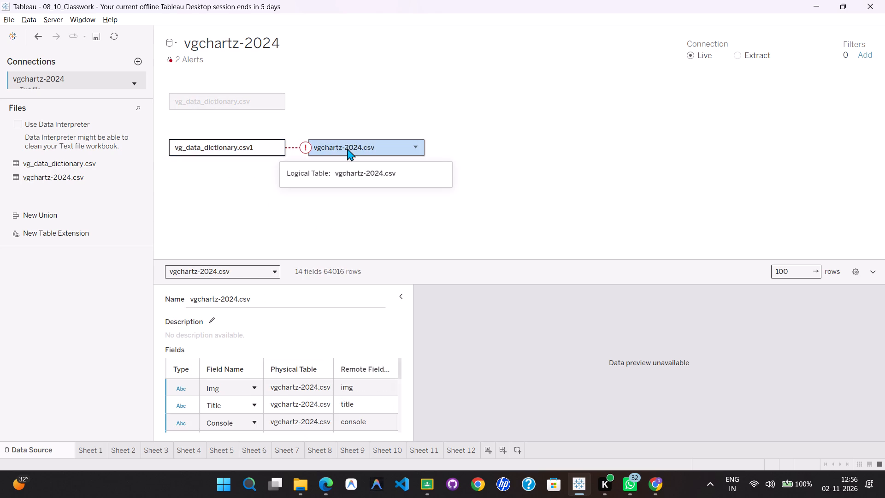
{"action": "scroll", "coordinate": [268, 319], "scroll_direction": "down", "scroll_amount": 3}
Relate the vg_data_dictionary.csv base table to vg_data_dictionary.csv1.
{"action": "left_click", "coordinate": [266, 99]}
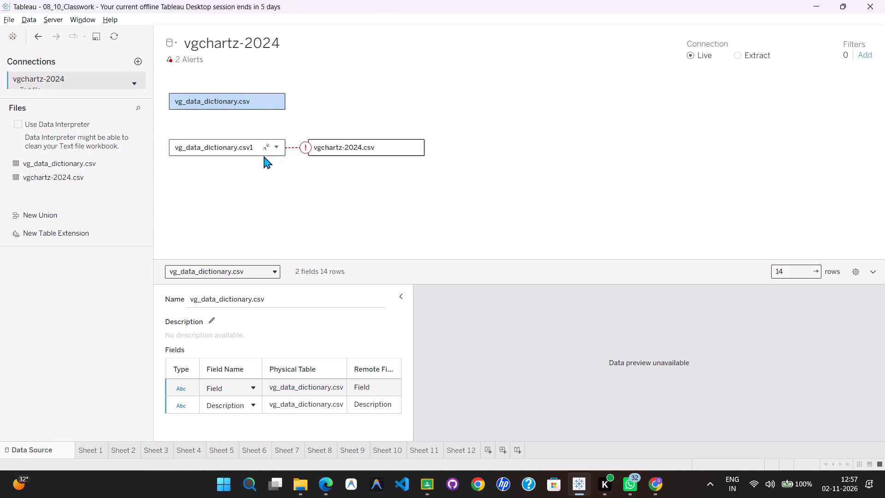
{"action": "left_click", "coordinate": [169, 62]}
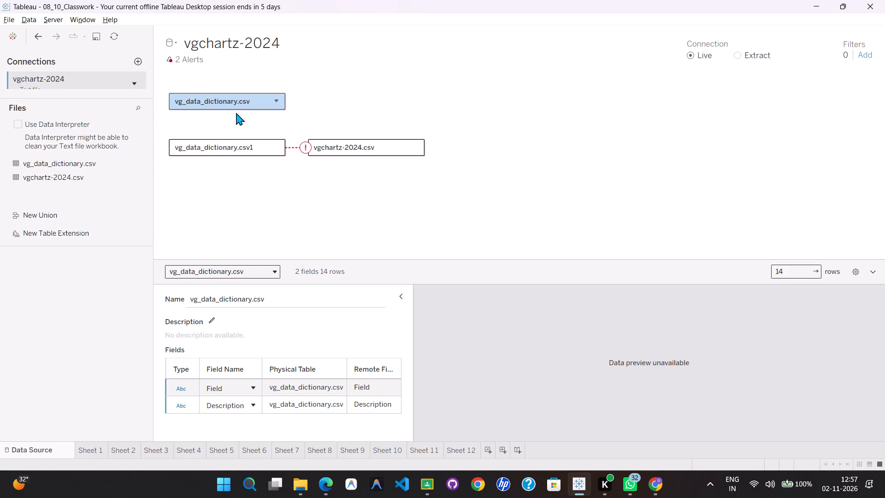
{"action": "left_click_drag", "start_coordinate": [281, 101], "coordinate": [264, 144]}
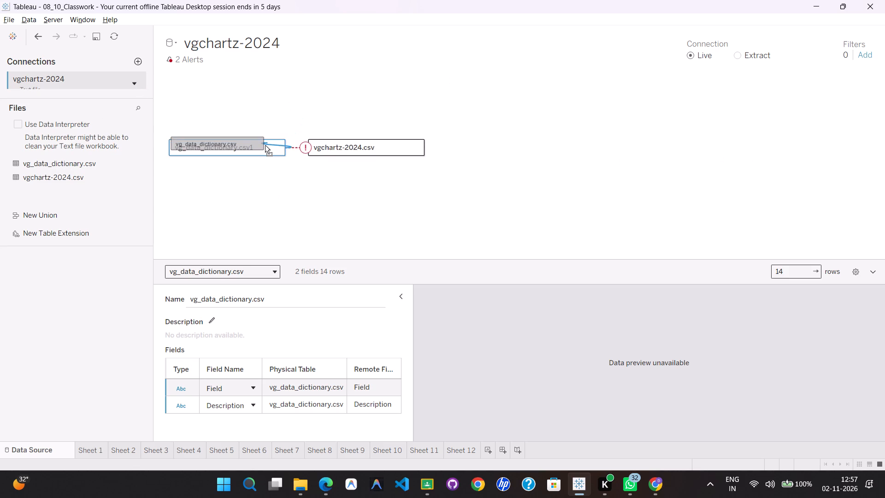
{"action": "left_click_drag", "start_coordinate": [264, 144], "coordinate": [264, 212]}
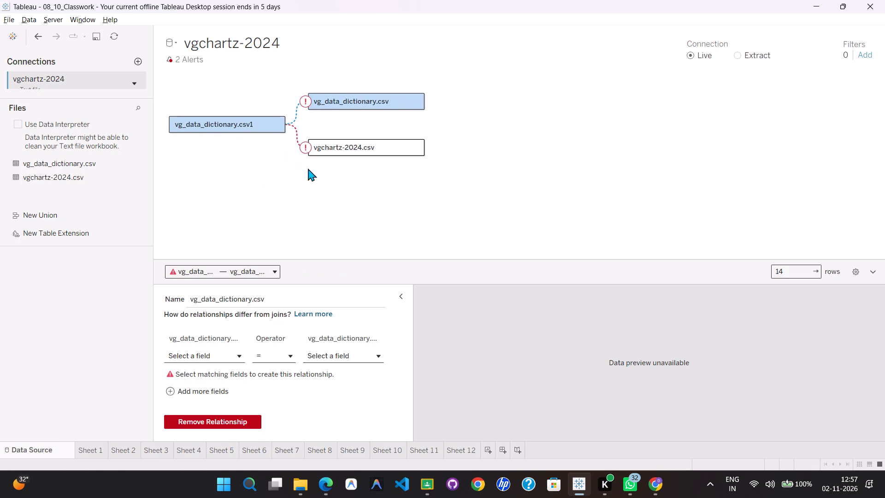
Remove the relationship between vg_data_dictionary.csv1 and vg_data_dictionary.csv.
{"action": "left_click", "coordinate": [248, 422]}
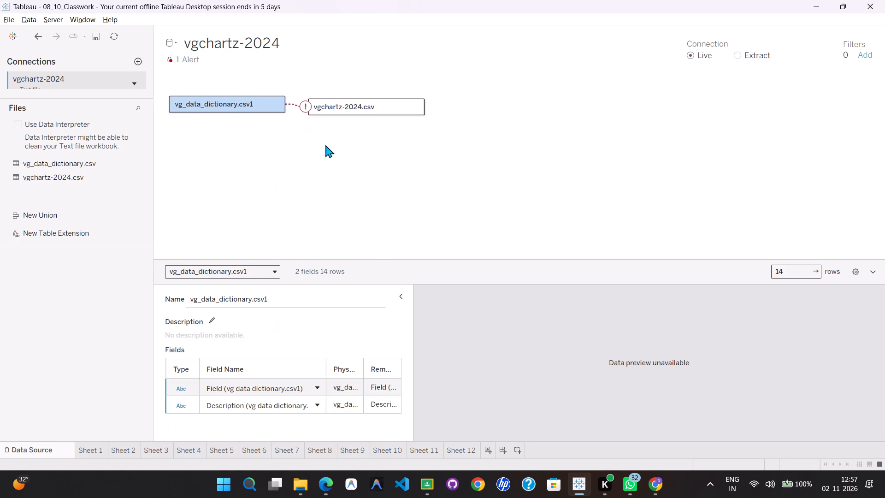
Check the alert on the link between vg_data_dictionary.csv1 and vgchartz-2024.csv and remove that relationship.
{"action": "left_click", "coordinate": [303, 101]}
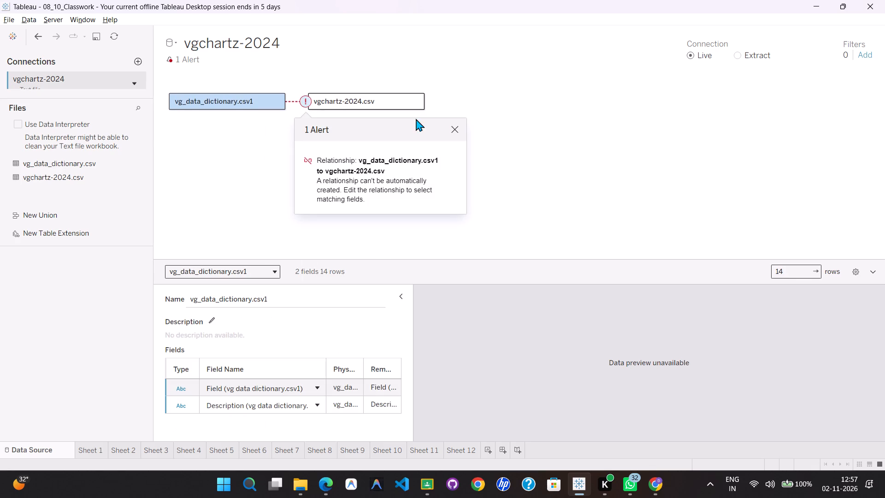
{"action": "left_click", "coordinate": [463, 130]}
{"action": "left_click", "coordinate": [342, 97]}
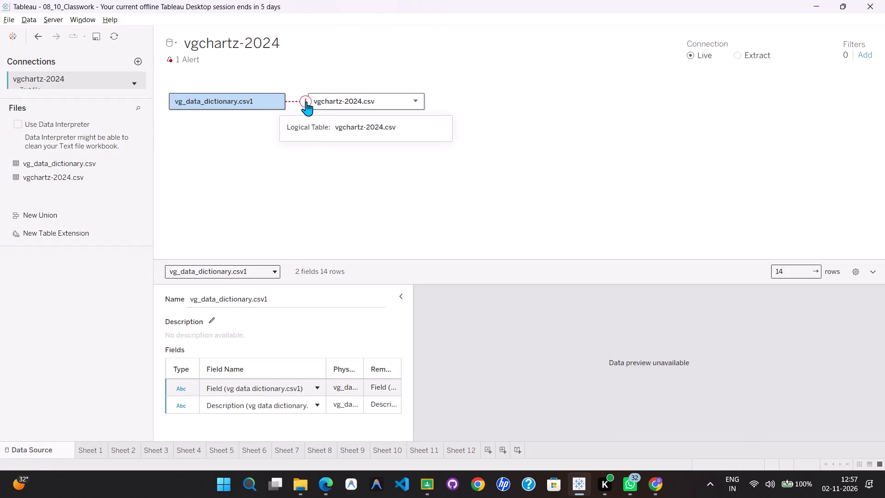
{"action": "left_click", "coordinate": [298, 101]}
{"action": "left_click", "coordinate": [229, 430]}
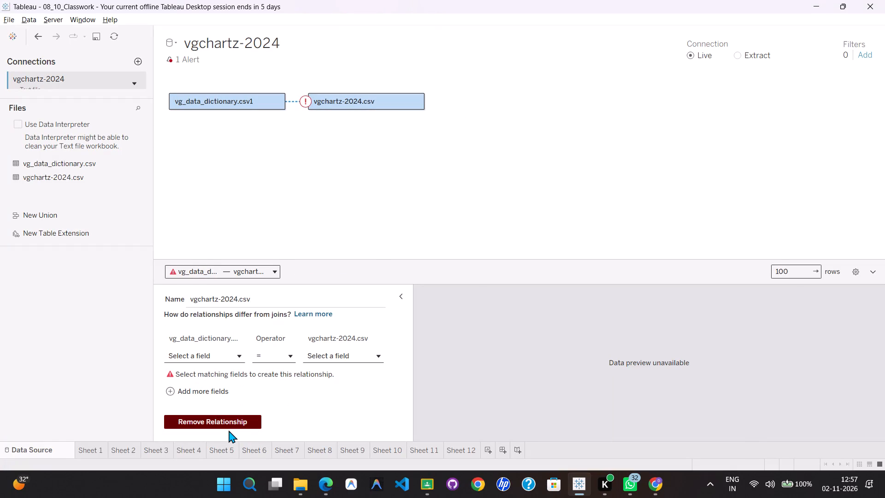
{"action": "left_click", "coordinate": [228, 421]}
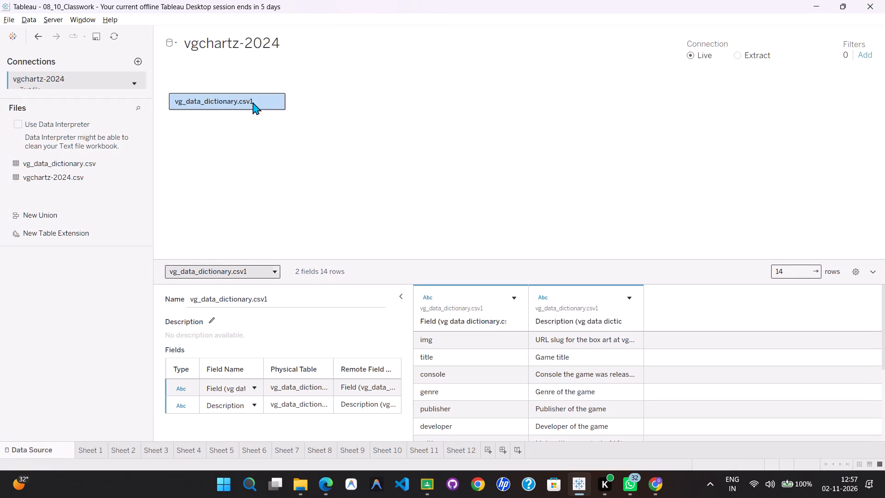
Add vgchartz-2024.csv as a new base table below vg_data_dictionary.csv1.
{"action": "left_click", "coordinate": [291, 101]}
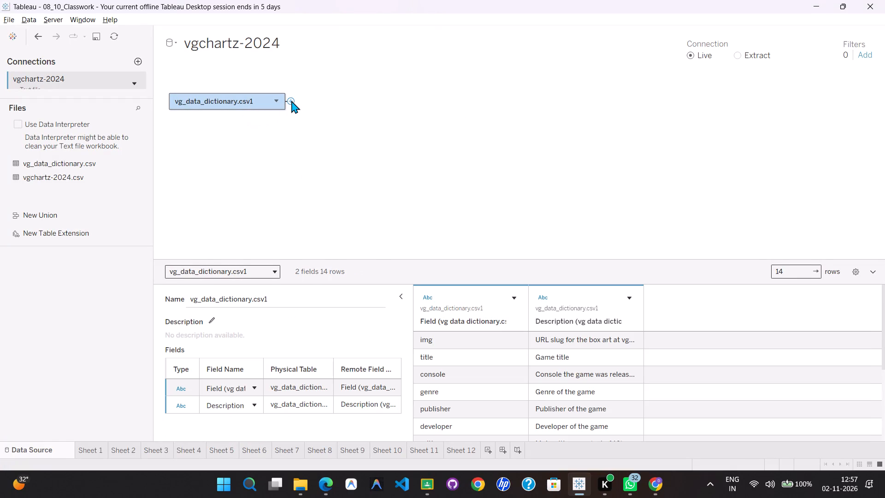
{"action": "left_click", "coordinate": [291, 101]}
{"action": "left_click_drag", "start_coordinate": [291, 101], "coordinate": [286, 138]}
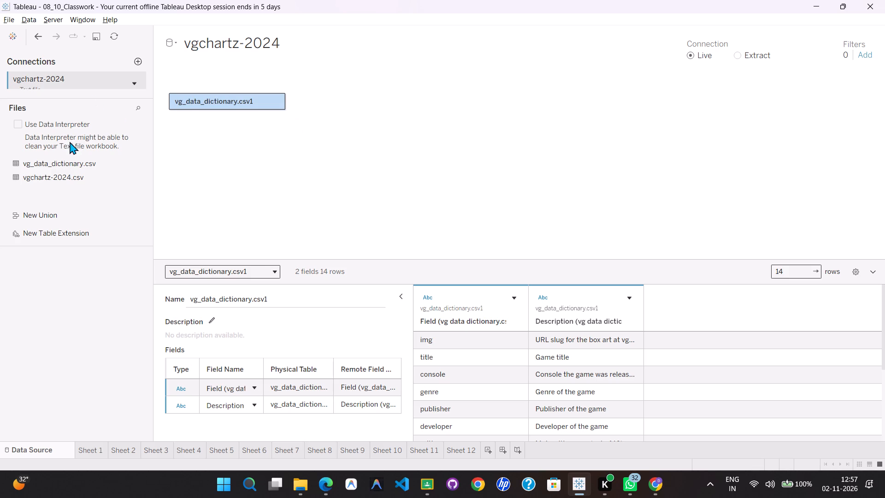
{"action": "left_click", "coordinate": [70, 180]}
{"action": "left_click_drag", "start_coordinate": [68, 177], "coordinate": [206, 179]}
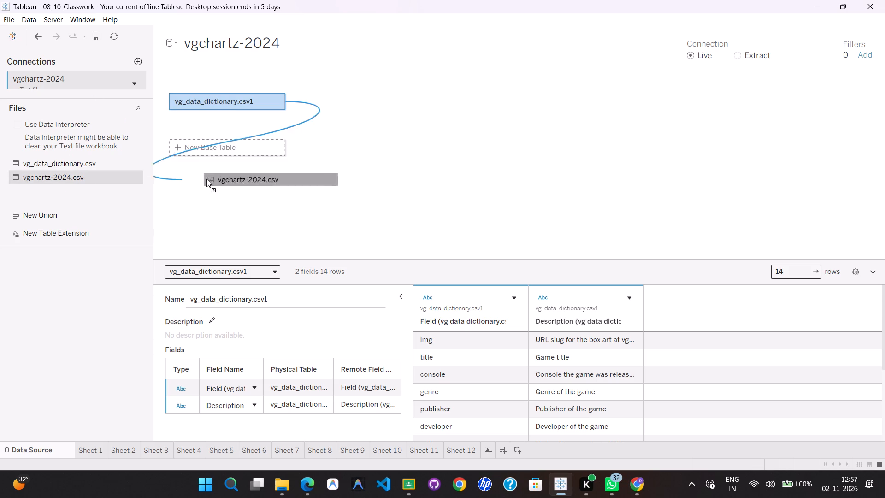
{"action": "left_click_drag", "start_coordinate": [206, 179], "coordinate": [200, 143]}
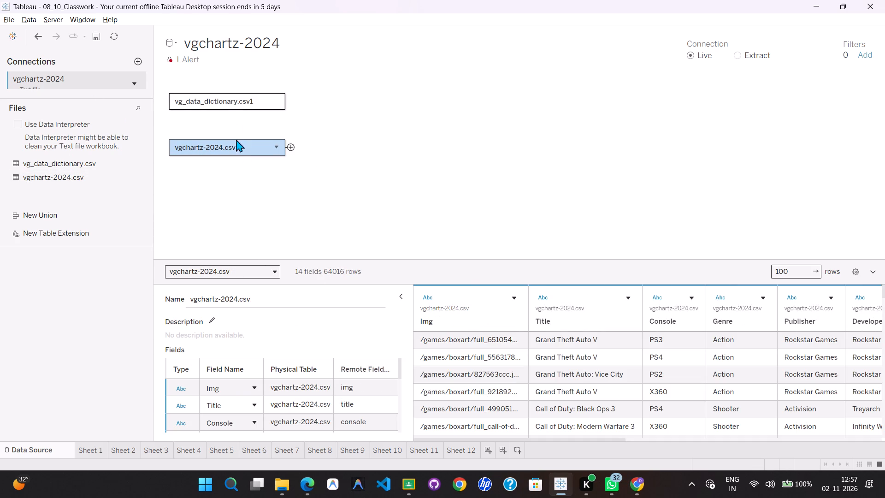
Compare the fields and data of vg_data_dictionary.csv1 and vgchartz-2024.csv, and open the available actions for vg_data_dictionary.csv1.
{"action": "left_click", "coordinate": [226, 106]}
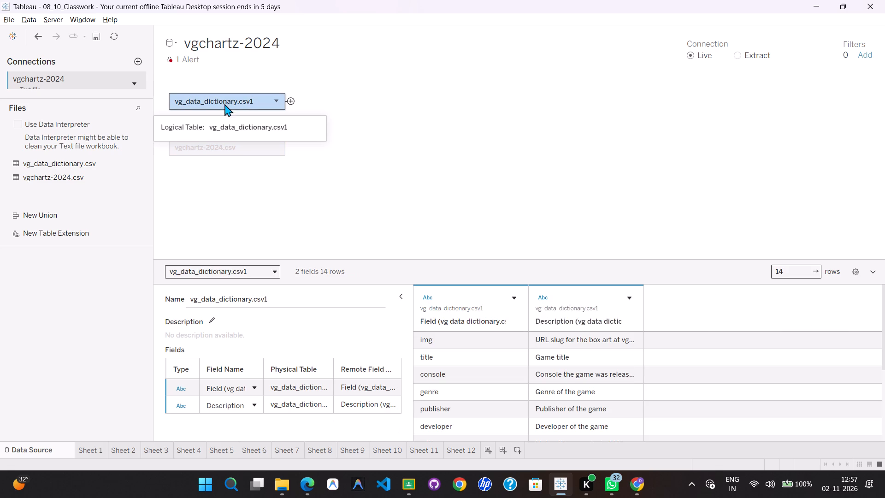
{"action": "left_click", "coordinate": [233, 146]}
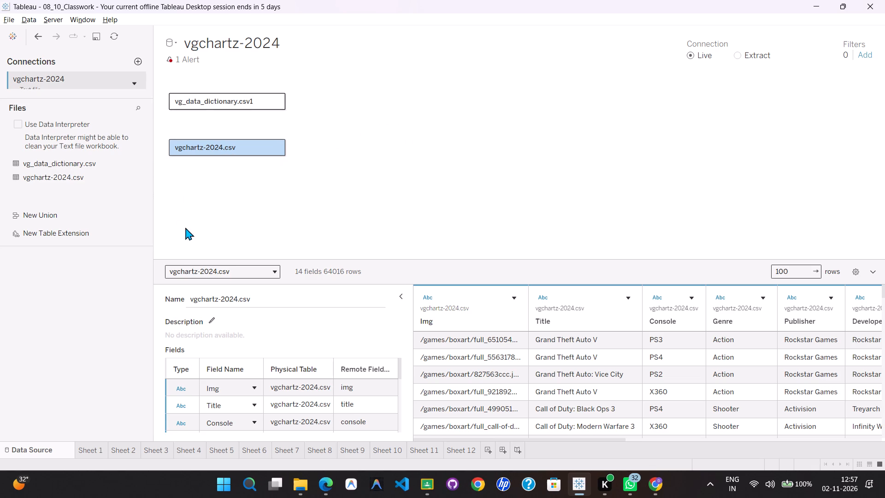
{"action": "left_click", "coordinate": [281, 101]}
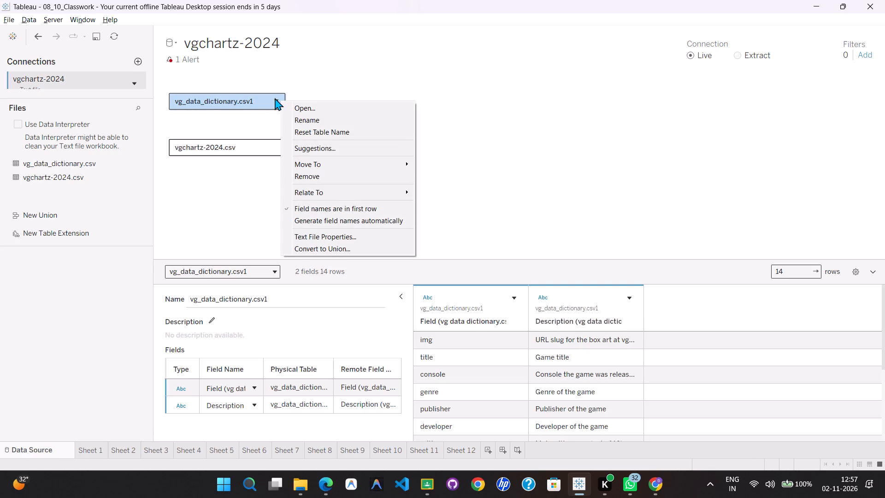
Check the relationship suggestions for the vg_data_dictionary.csv1 table and close them without generating name-based ones.
{"action": "left_click", "coordinate": [275, 98]}
{"action": "left_click", "coordinate": [389, 140]}
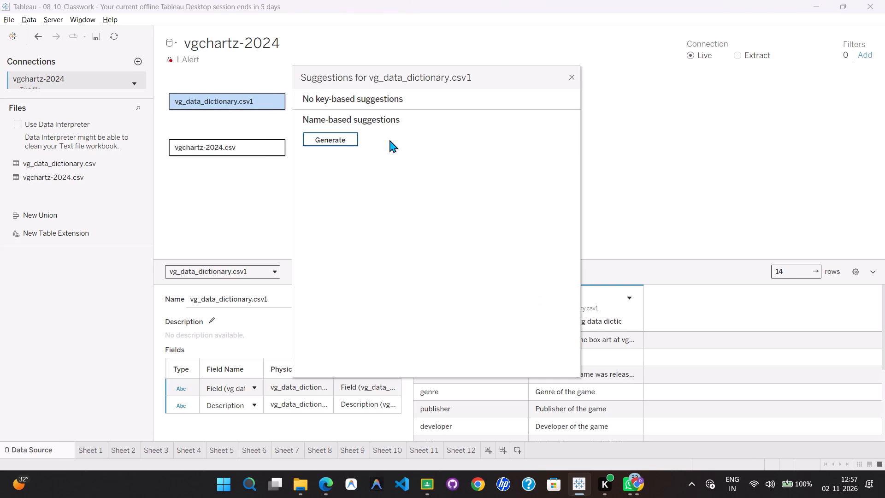
{"action": "left_click", "coordinate": [572, 81]}
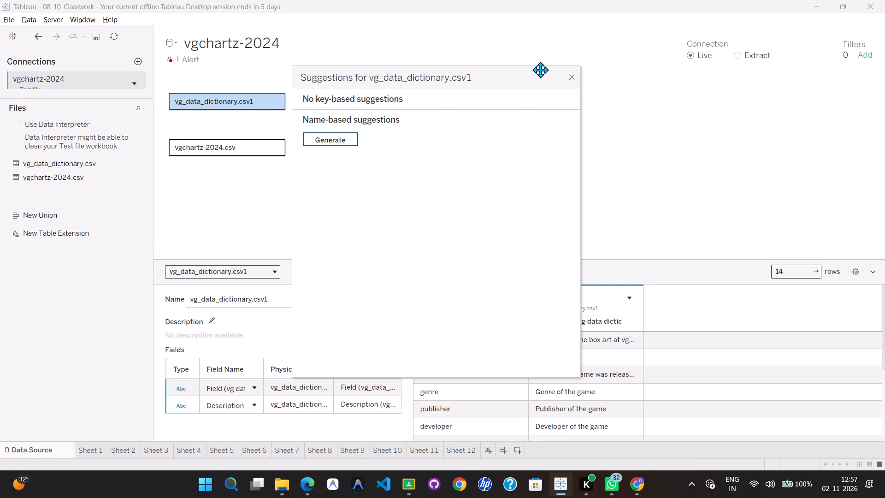
{"action": "left_click", "coordinate": [572, 76]}
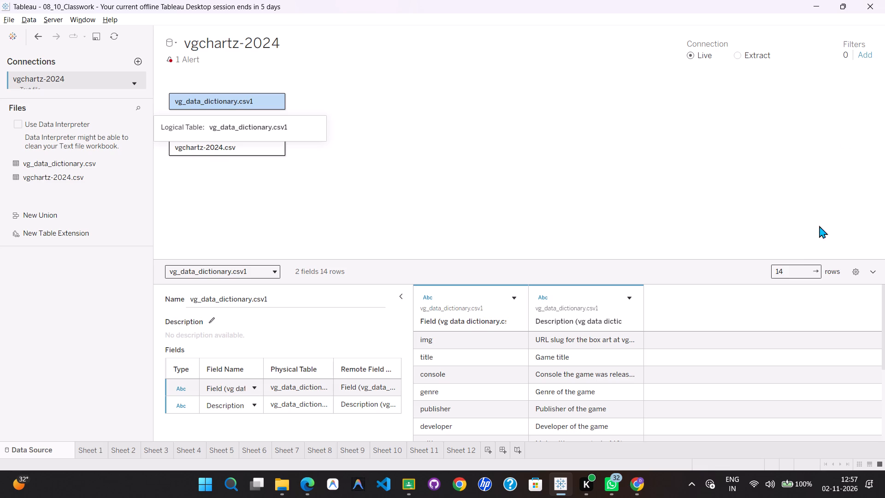
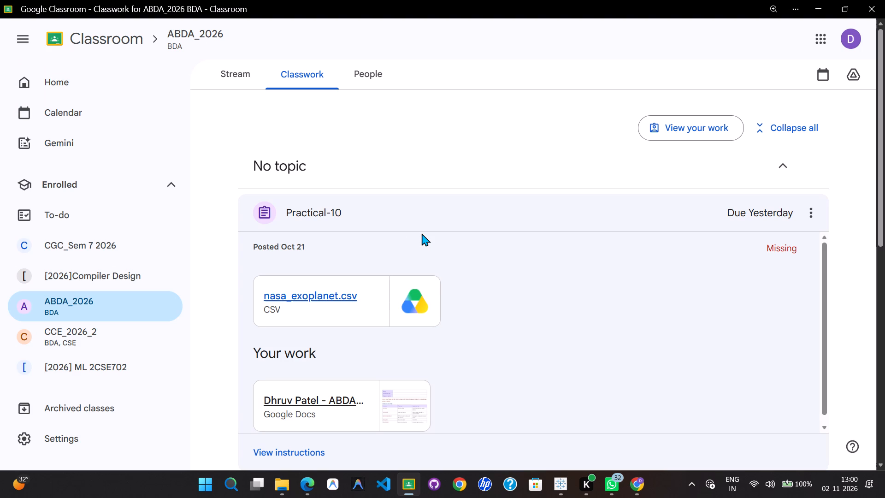
Open the ABDA_Practical_10 document from the Practical-10 assignment and move its browser tab directly below the ABDA_Practical_9 tab.
{"action": "left_click", "coordinate": [364, 406]}
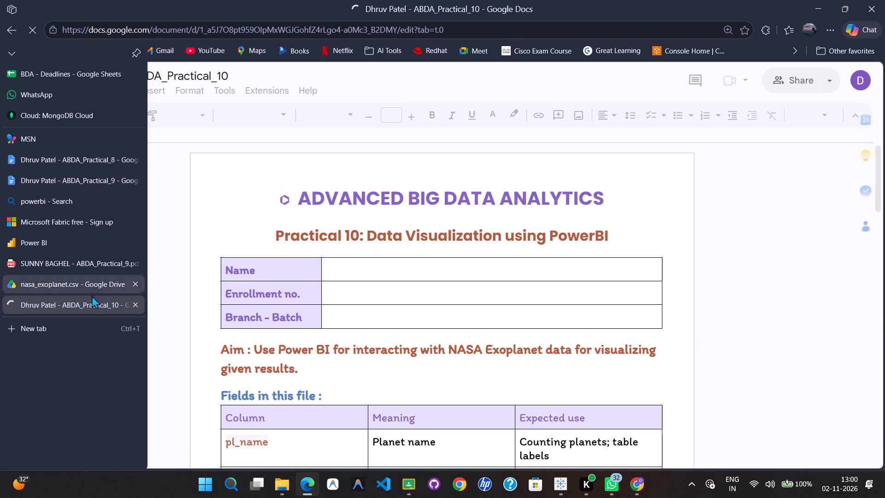
{"action": "left_click_drag", "start_coordinate": [85, 309], "coordinate": [93, 208]}
Place the cursor in the empty Name cell of the student details table in the Practical 10 document.
{"action": "left_click", "coordinate": [359, 273]}
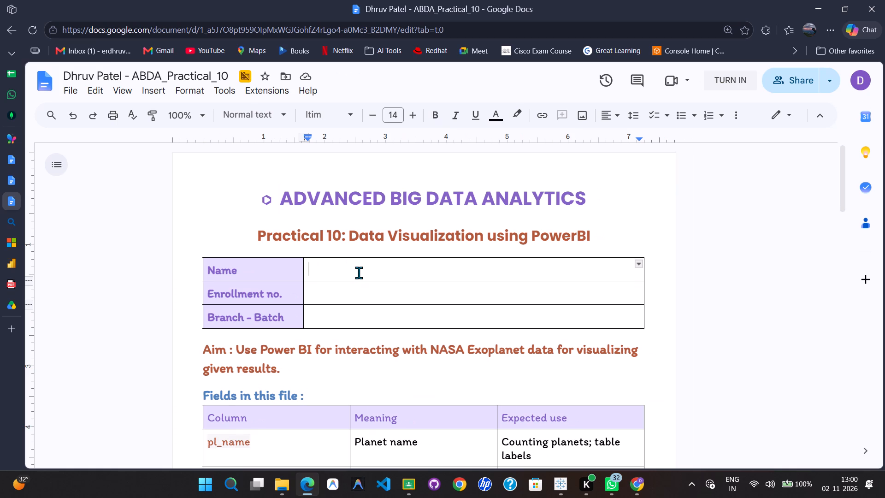
Fill in the Practical 10 header table with the student's name, the enrollment number, and BDA - 75 as the branch and batch.
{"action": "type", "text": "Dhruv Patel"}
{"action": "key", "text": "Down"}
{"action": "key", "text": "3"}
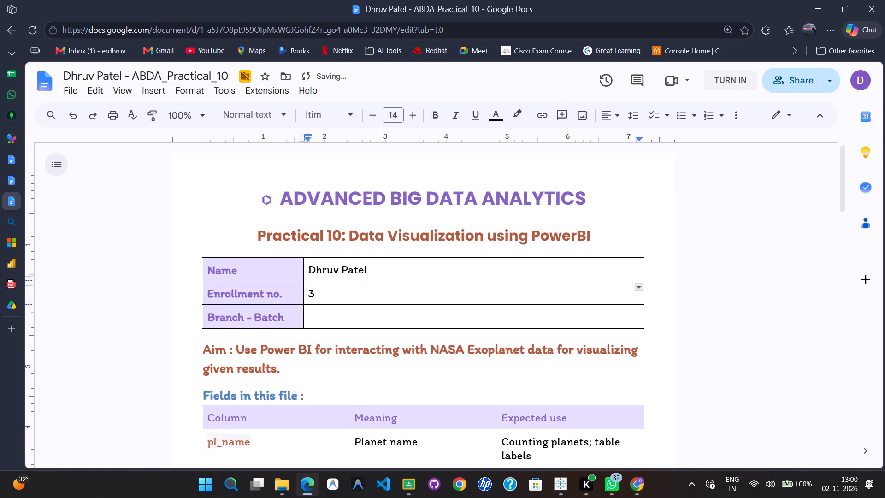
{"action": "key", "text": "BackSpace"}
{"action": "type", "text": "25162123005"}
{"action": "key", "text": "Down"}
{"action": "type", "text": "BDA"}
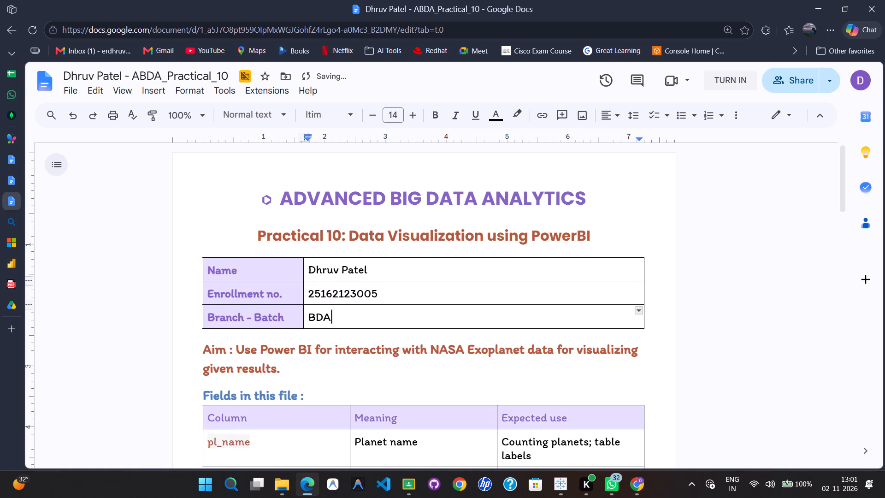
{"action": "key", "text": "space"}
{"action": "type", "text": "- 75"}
Read through the Practical 10 document, covering the exoplanet field descriptions, the important note and the visualization questions through Q6.
{"action": "scroll", "coordinate": [360, 374], "scroll_direction": "down", "scroll_amount": 8}
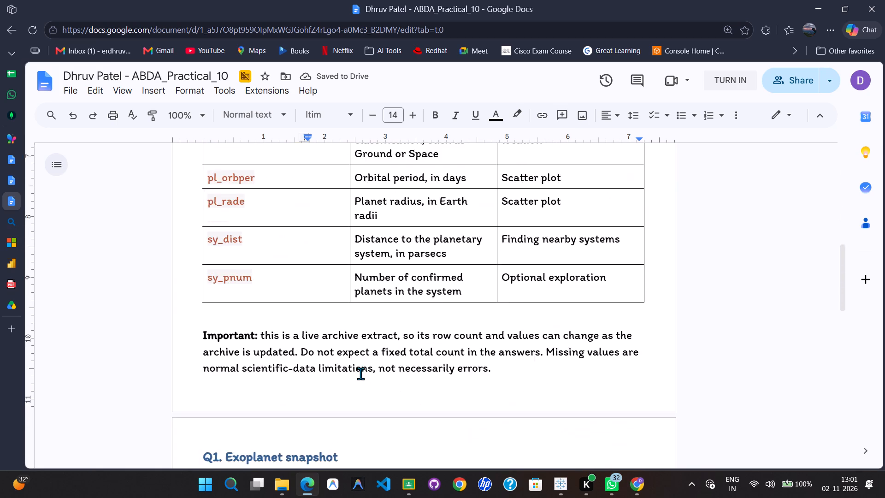
{"action": "scroll", "coordinate": [360, 373], "scroll_direction": "down", "scroll_amount": 12}
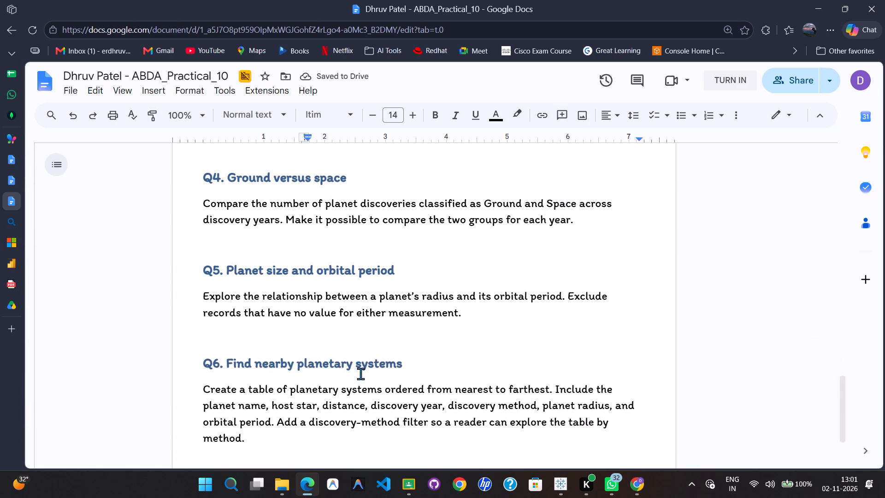
{"action": "scroll", "coordinate": [360, 373], "scroll_direction": "down", "scroll_amount": 5}
{"action": "scroll", "coordinate": [360, 373], "scroll_direction": "up", "scroll_amount": 14}
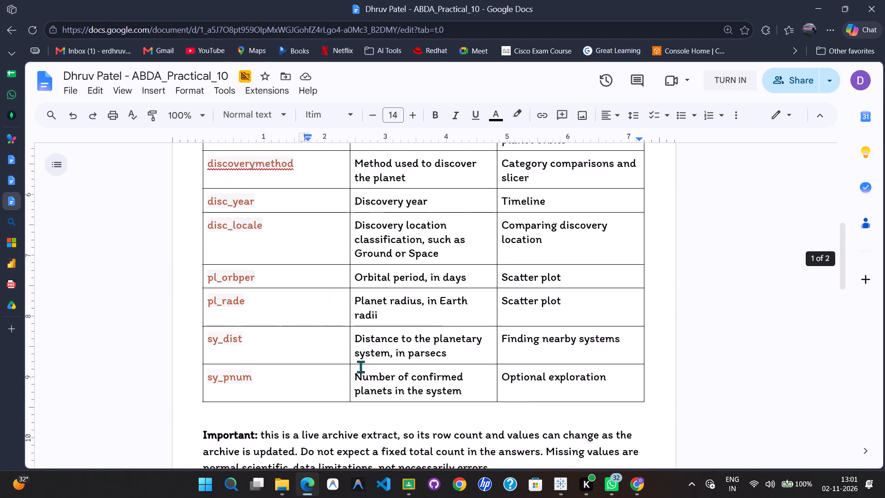
{"action": "scroll", "coordinate": [360, 367], "scroll_direction": "up", "scroll_amount": 10}
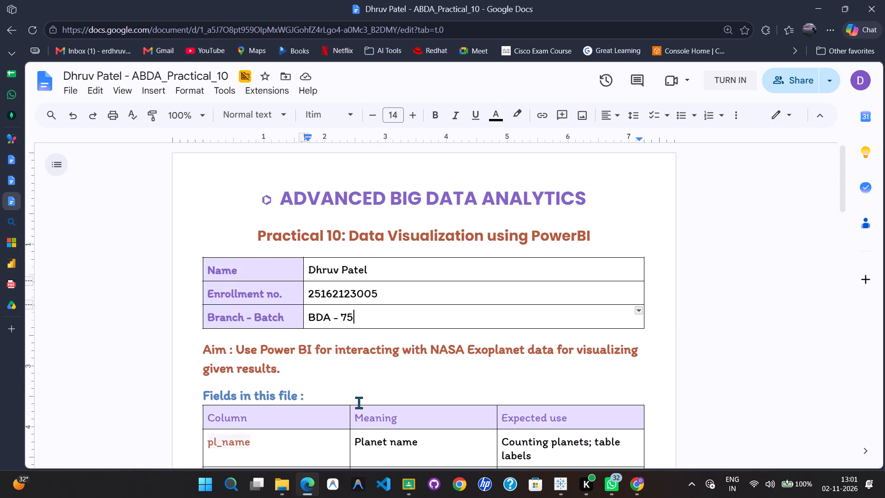
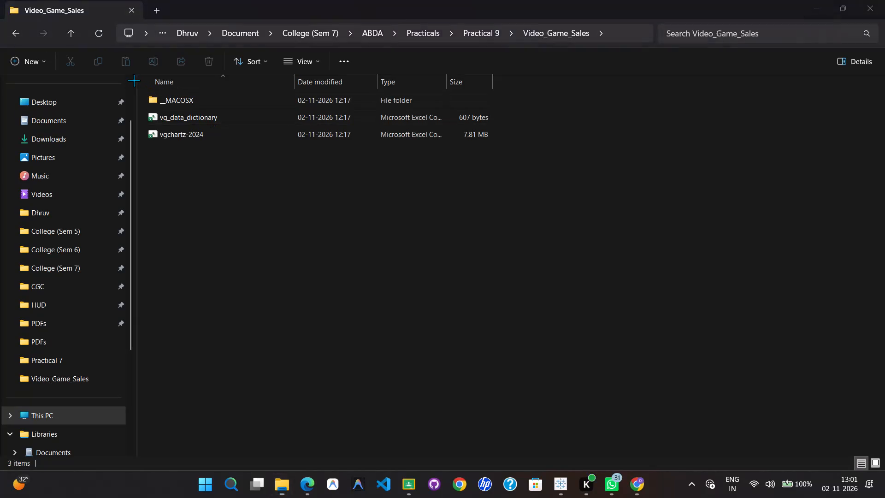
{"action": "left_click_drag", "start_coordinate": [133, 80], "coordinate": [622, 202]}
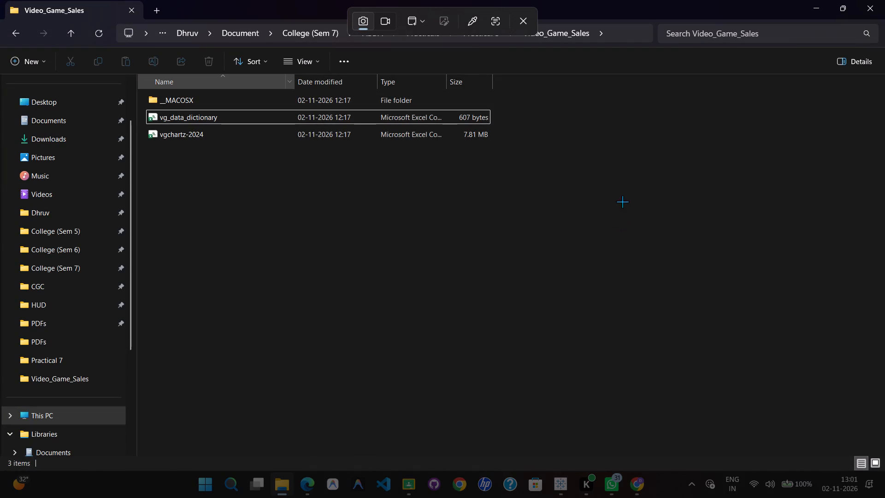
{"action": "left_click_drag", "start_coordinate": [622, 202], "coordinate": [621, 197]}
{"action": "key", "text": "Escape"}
Capture a rectangular screen snip of the file list in the Video_Game_Sales folder.
{"action": "key", "text": "shift+super+s"}
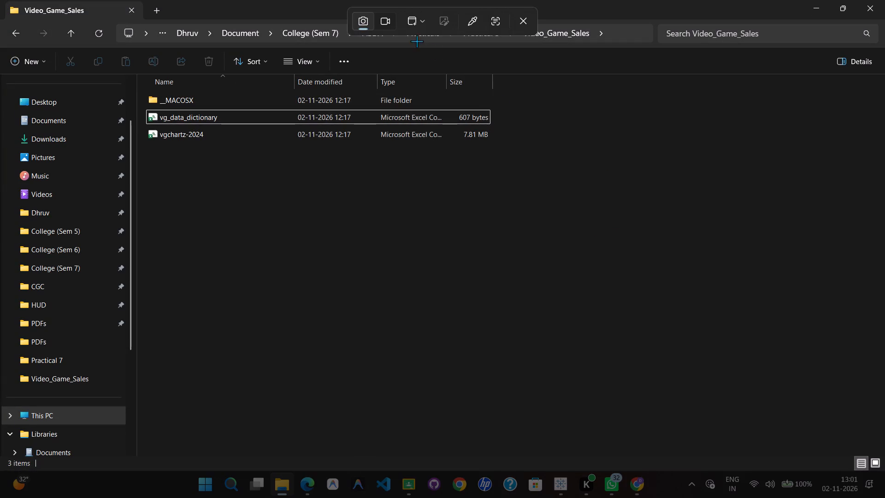
{"action": "left_click", "coordinate": [407, 28]}
{"action": "left_click", "coordinate": [425, 25]}
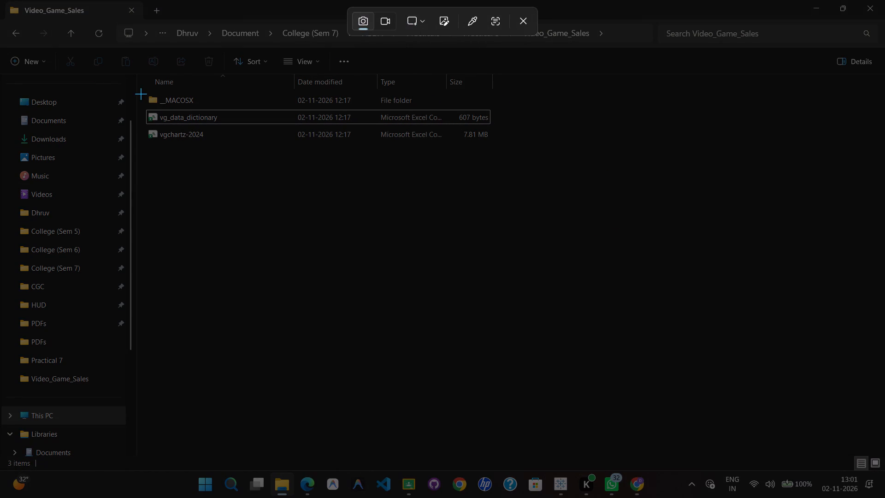